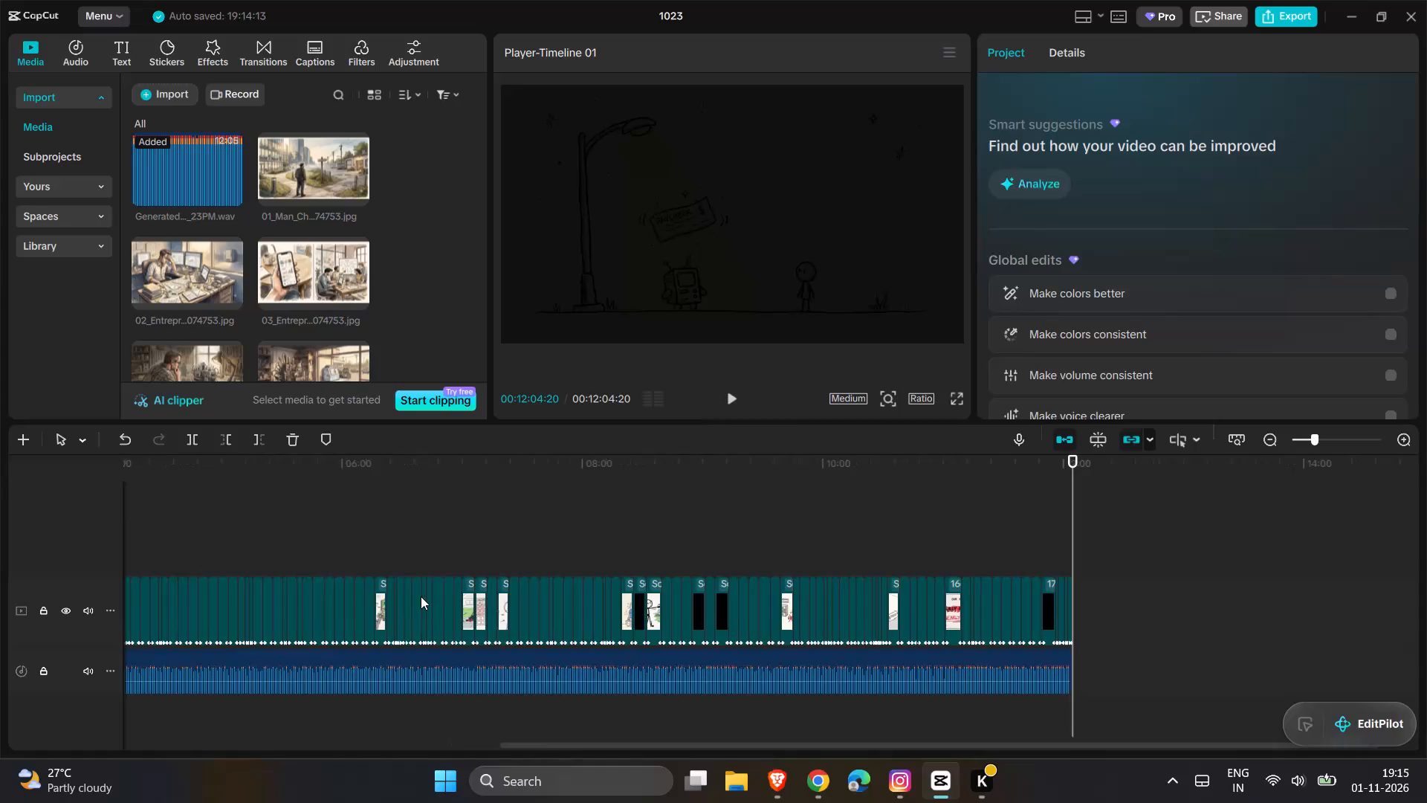
Play the timeline from about 4 seconds into Scene_01 to review the opening clips.
{"action": "scroll", "coordinate": [421, 596], "scroll_direction": "up", "scroll_amount": 1, "text": "ctrl"}
{"action": "scroll", "coordinate": [421, 596], "scroll_direction": "down", "scroll_amount": 1}
{"action": "scroll", "coordinate": [421, 596], "scroll_direction": "up", "scroll_amount": 6, "text": "ctrl"}
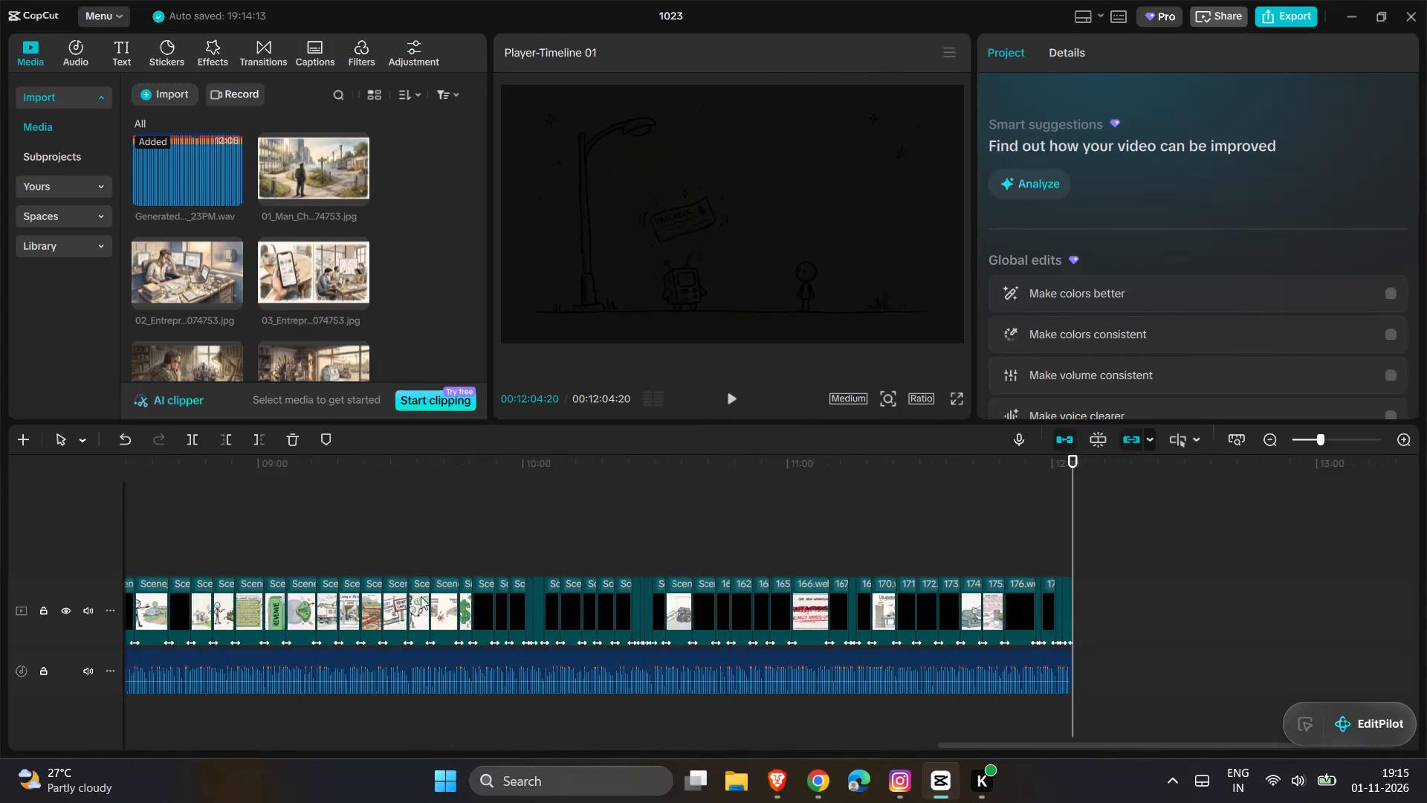
{"action": "scroll", "coordinate": [421, 596], "scroll_direction": "up", "scroll_amount": 11, "text": "ctrl"}
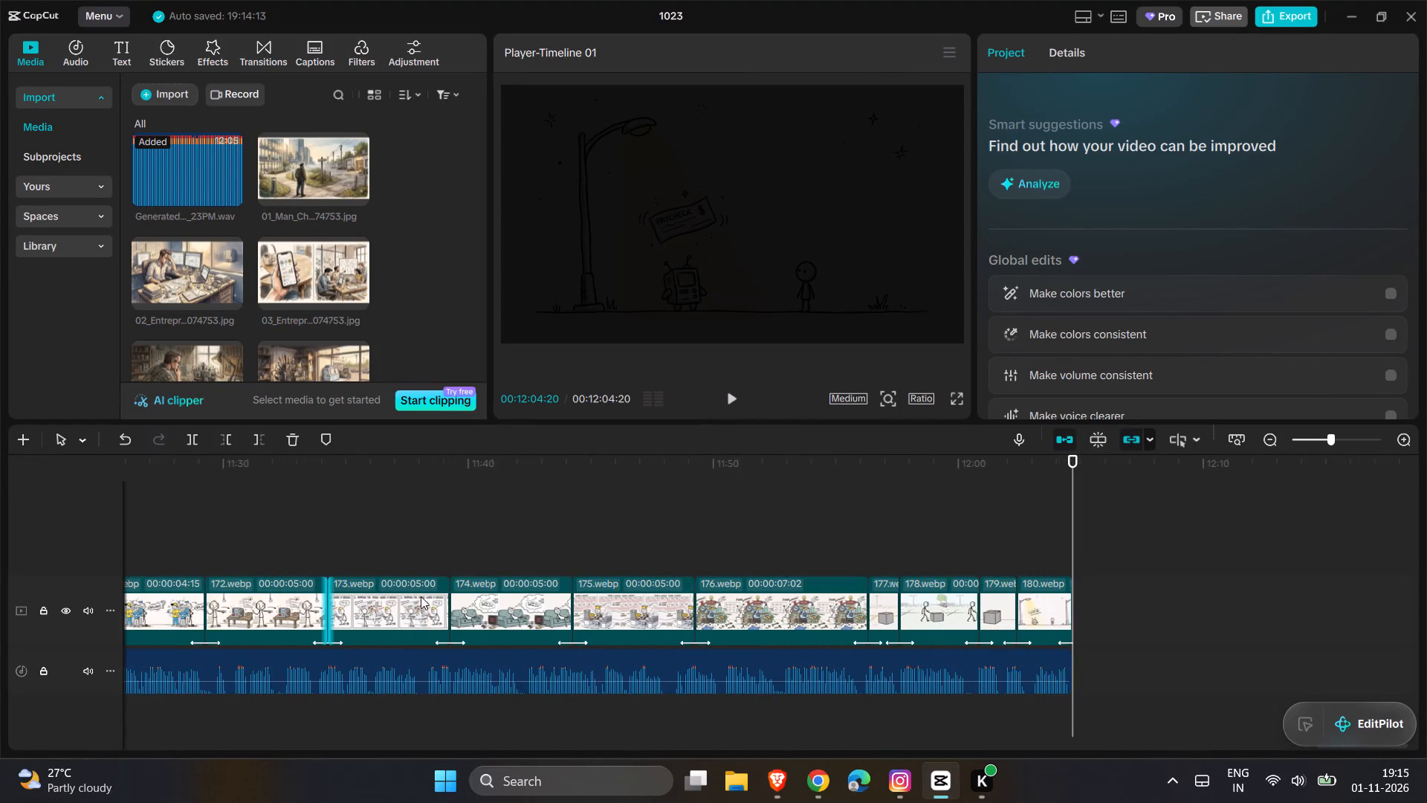
{"action": "scroll", "coordinate": [421, 596], "scroll_direction": "right", "scroll_amount": 18}
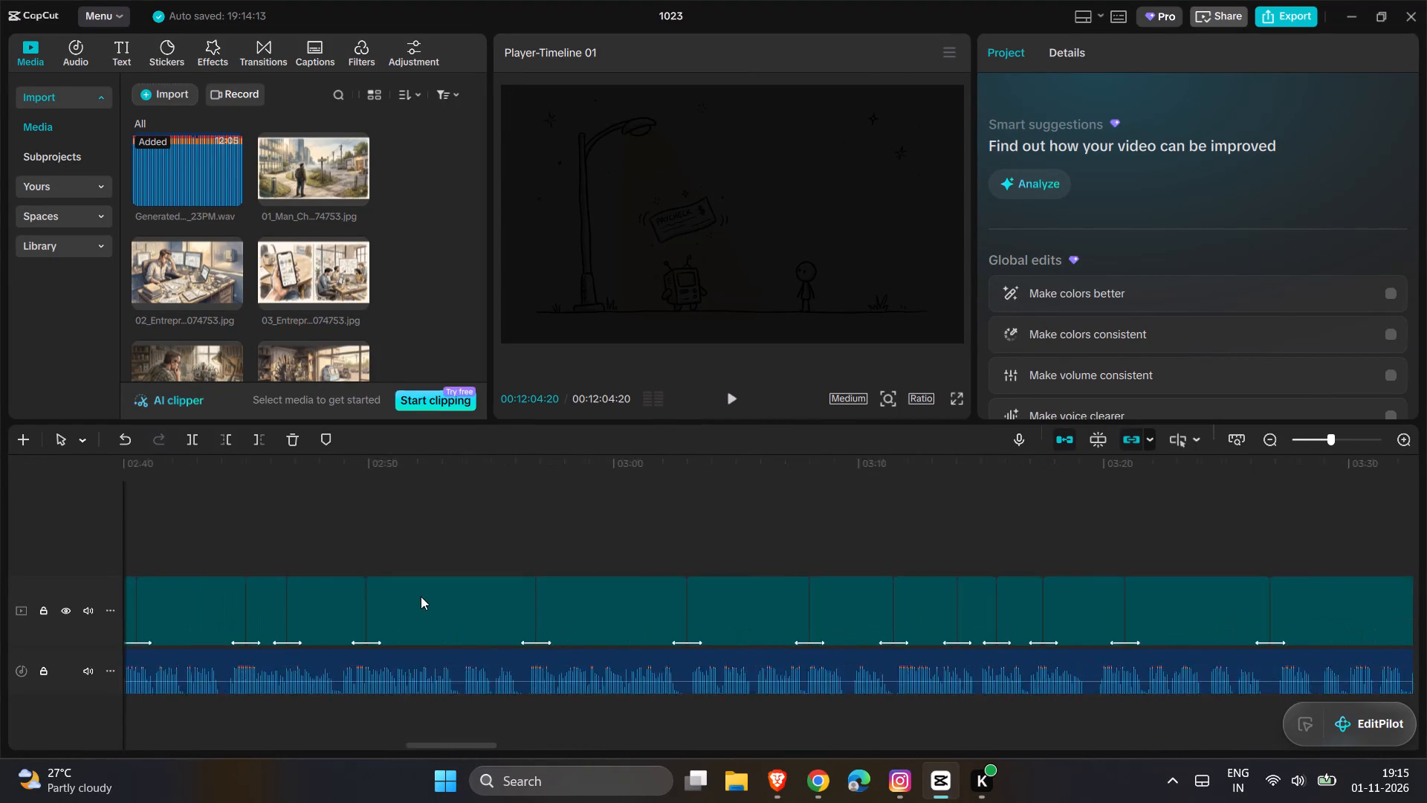
{"action": "scroll", "coordinate": [421, 596], "scroll_direction": "right", "scroll_amount": 5}
{"action": "left_click", "coordinate": [244, 606]}
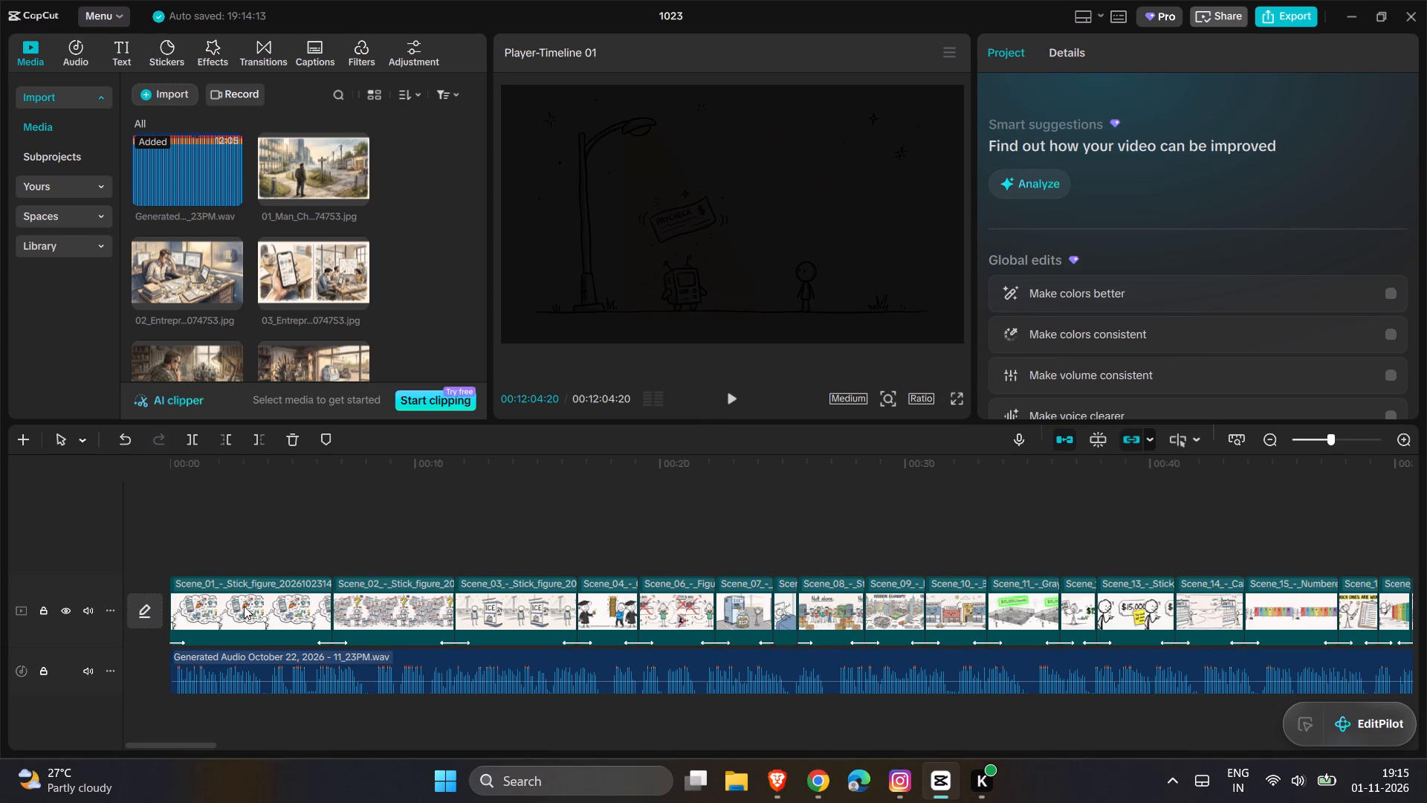
{"action": "left_click", "coordinate": [244, 606]}
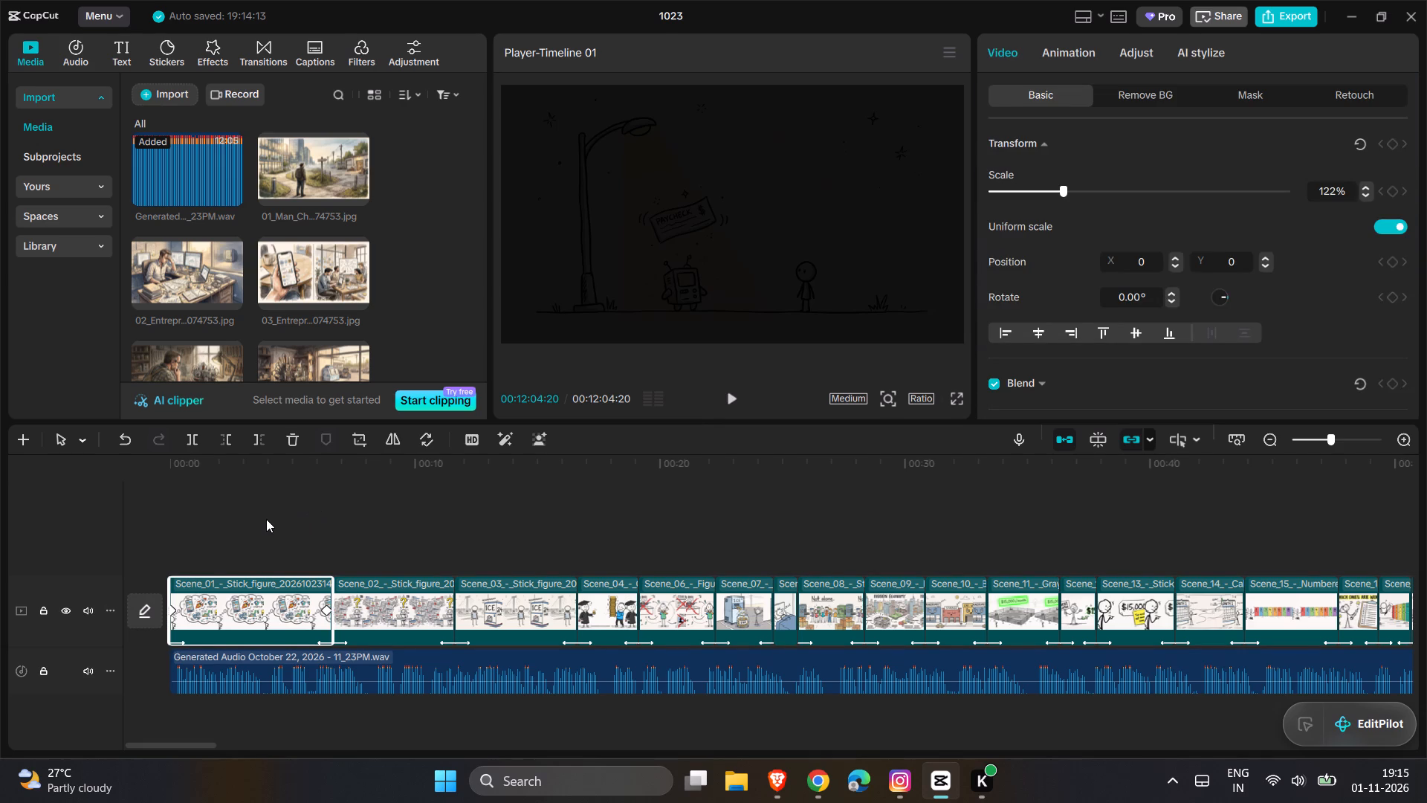
{"action": "double_click", "coordinate": [266, 519]}
{"action": "left_click", "coordinate": [279, 616]}
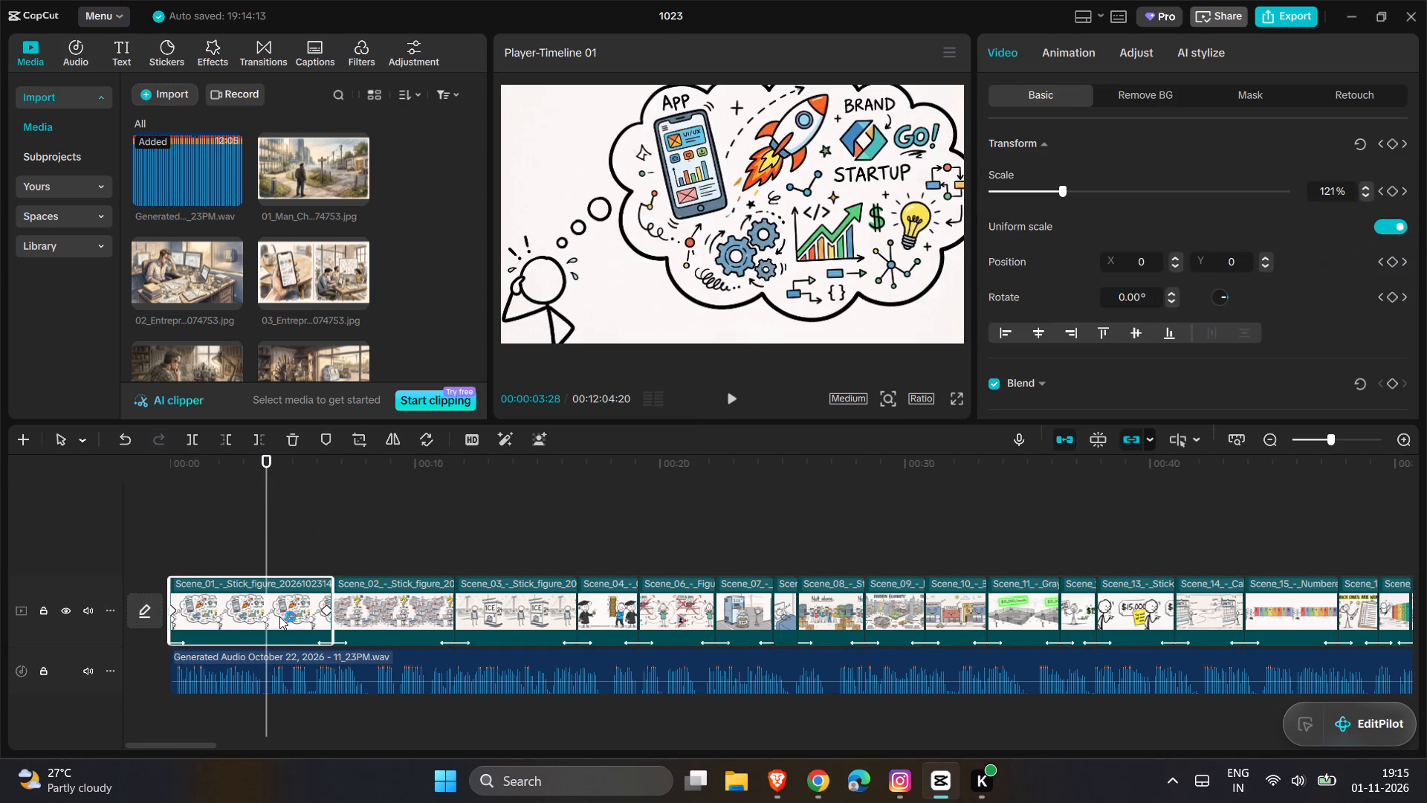
{"action": "key", "text": "space"}
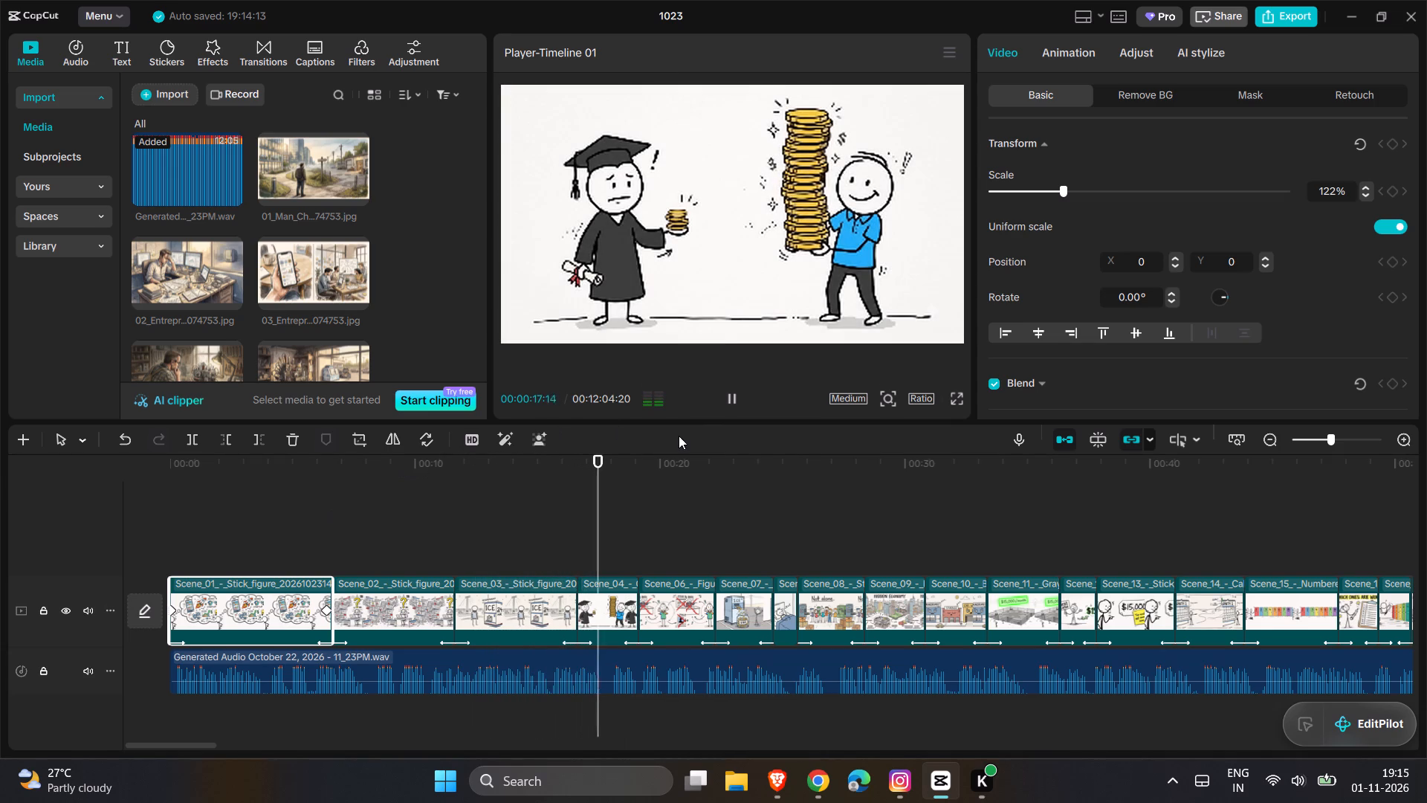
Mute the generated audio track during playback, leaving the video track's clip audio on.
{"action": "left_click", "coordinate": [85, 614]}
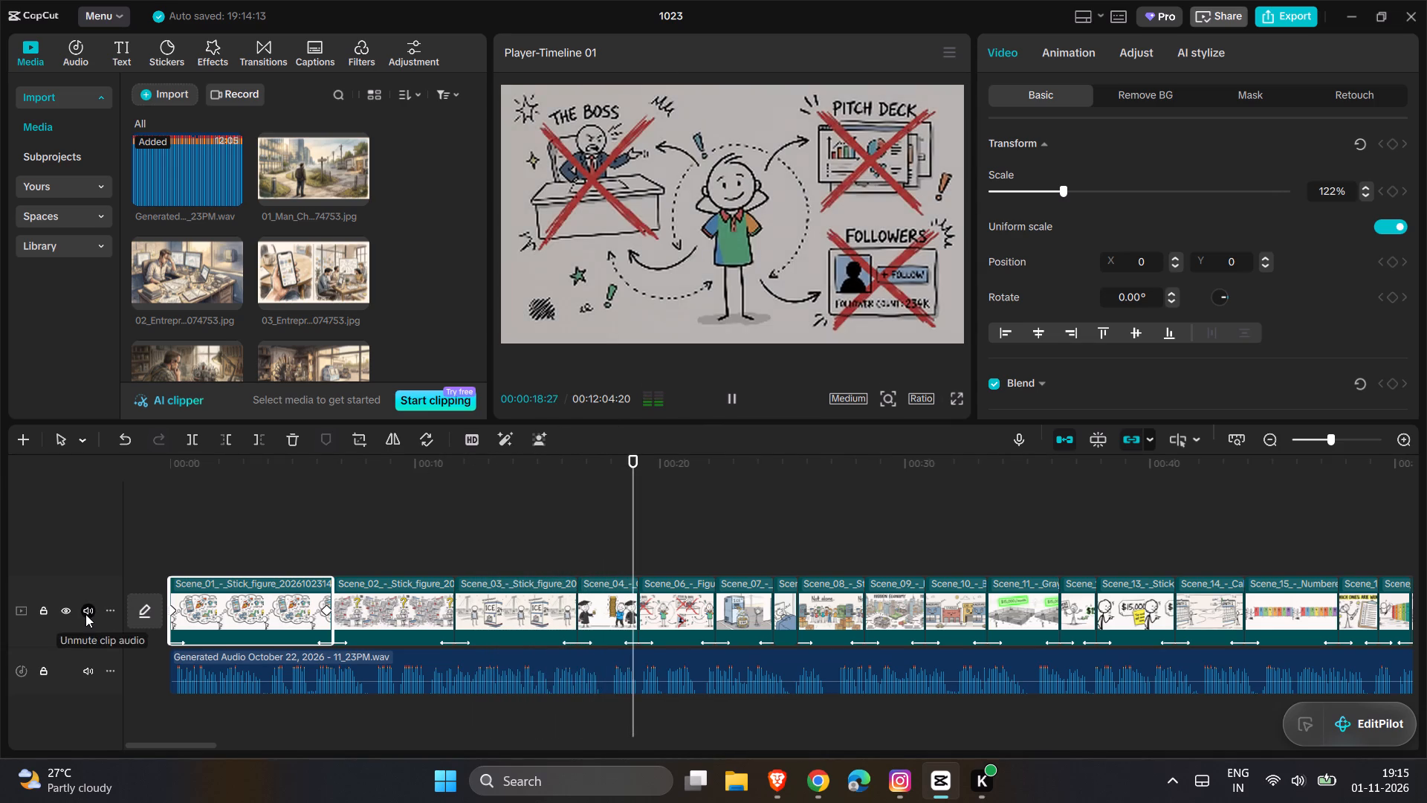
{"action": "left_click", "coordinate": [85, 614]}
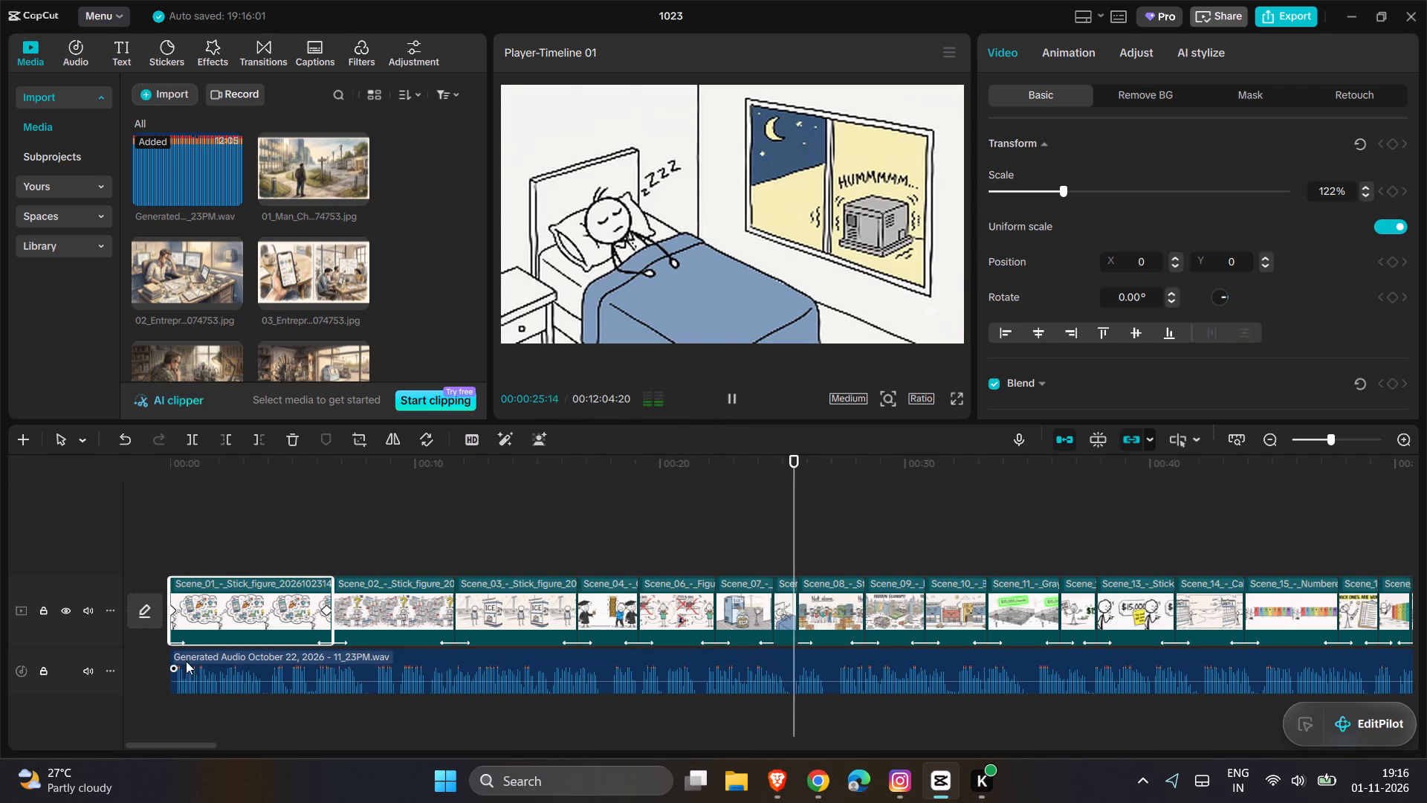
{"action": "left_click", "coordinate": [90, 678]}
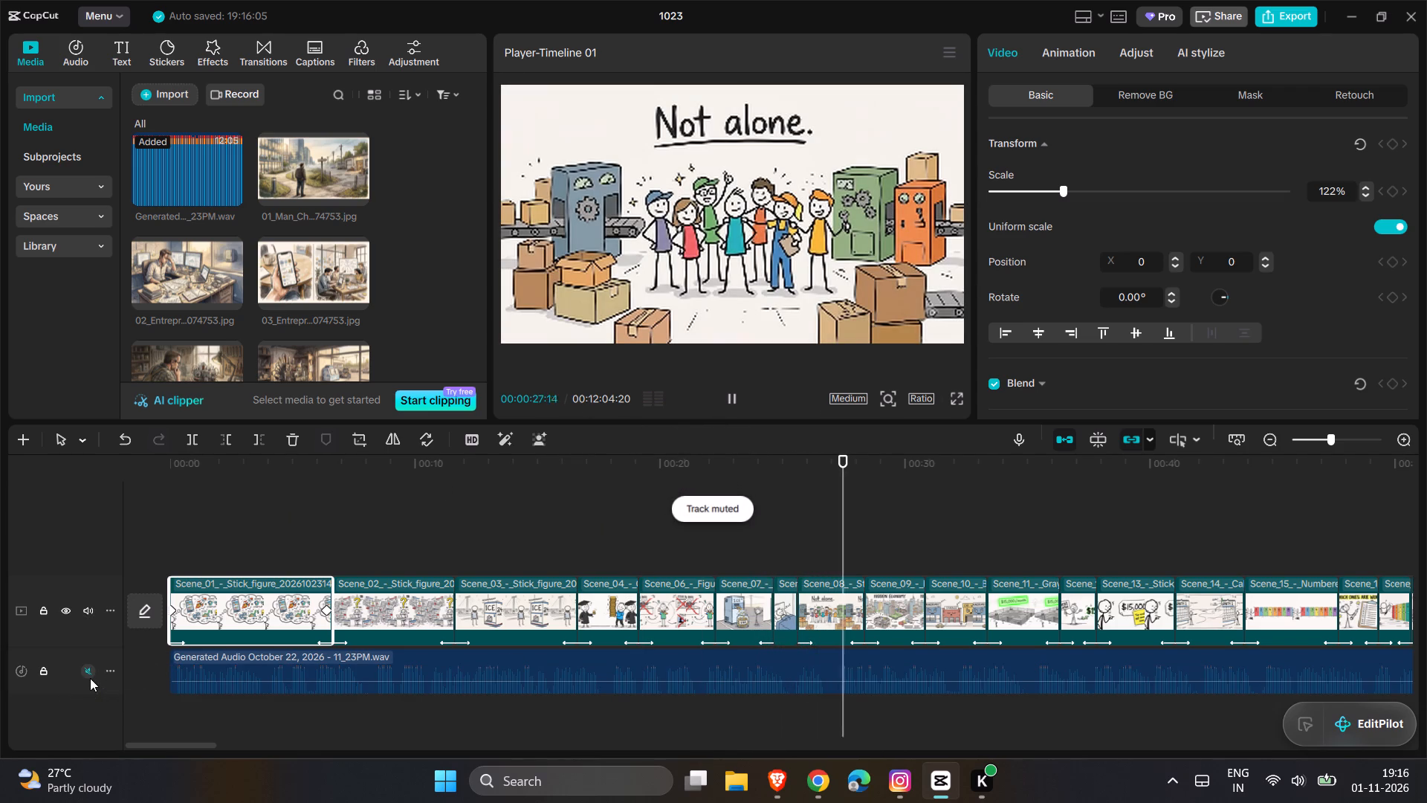
Enlarge the Scene_19 vending machine clip to a scale of about 107% at 00:00:55:00.
{"action": "scroll", "coordinate": [659, 604], "scroll_direction": "left", "scroll_amount": 1}
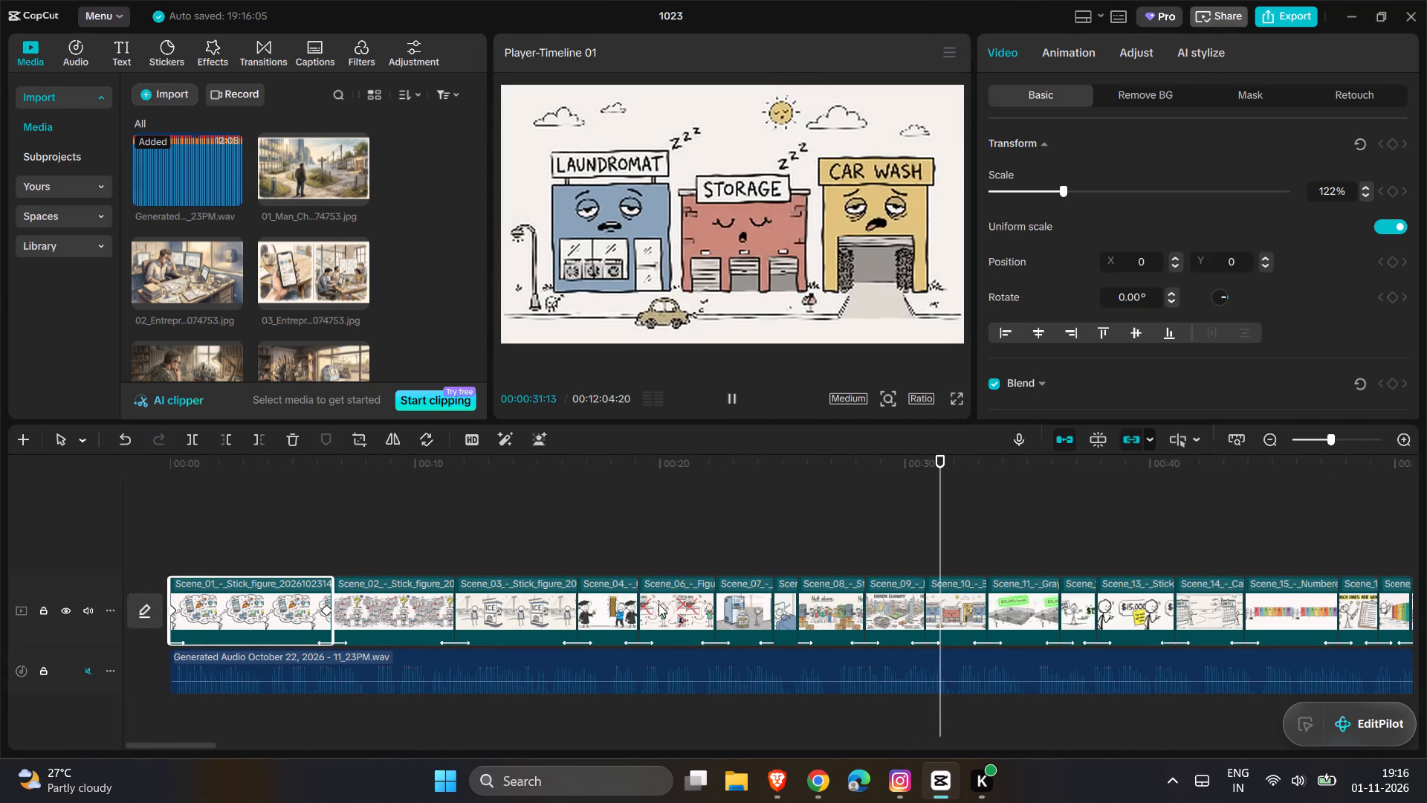
{"action": "scroll", "coordinate": [631, 572], "scroll_direction": "left", "scroll_amount": 4}
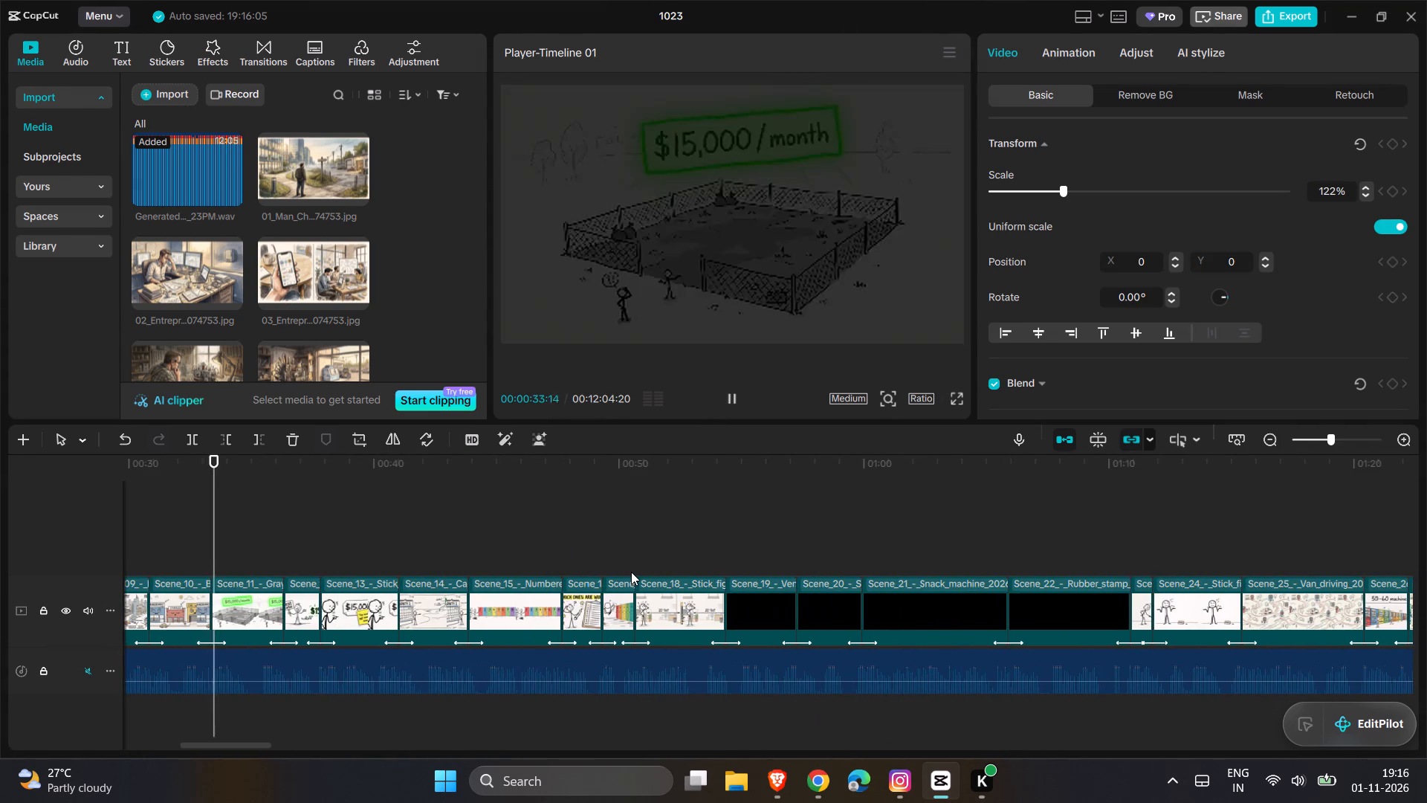
{"action": "scroll", "coordinate": [416, 520], "scroll_direction": "left", "scroll_amount": 3}
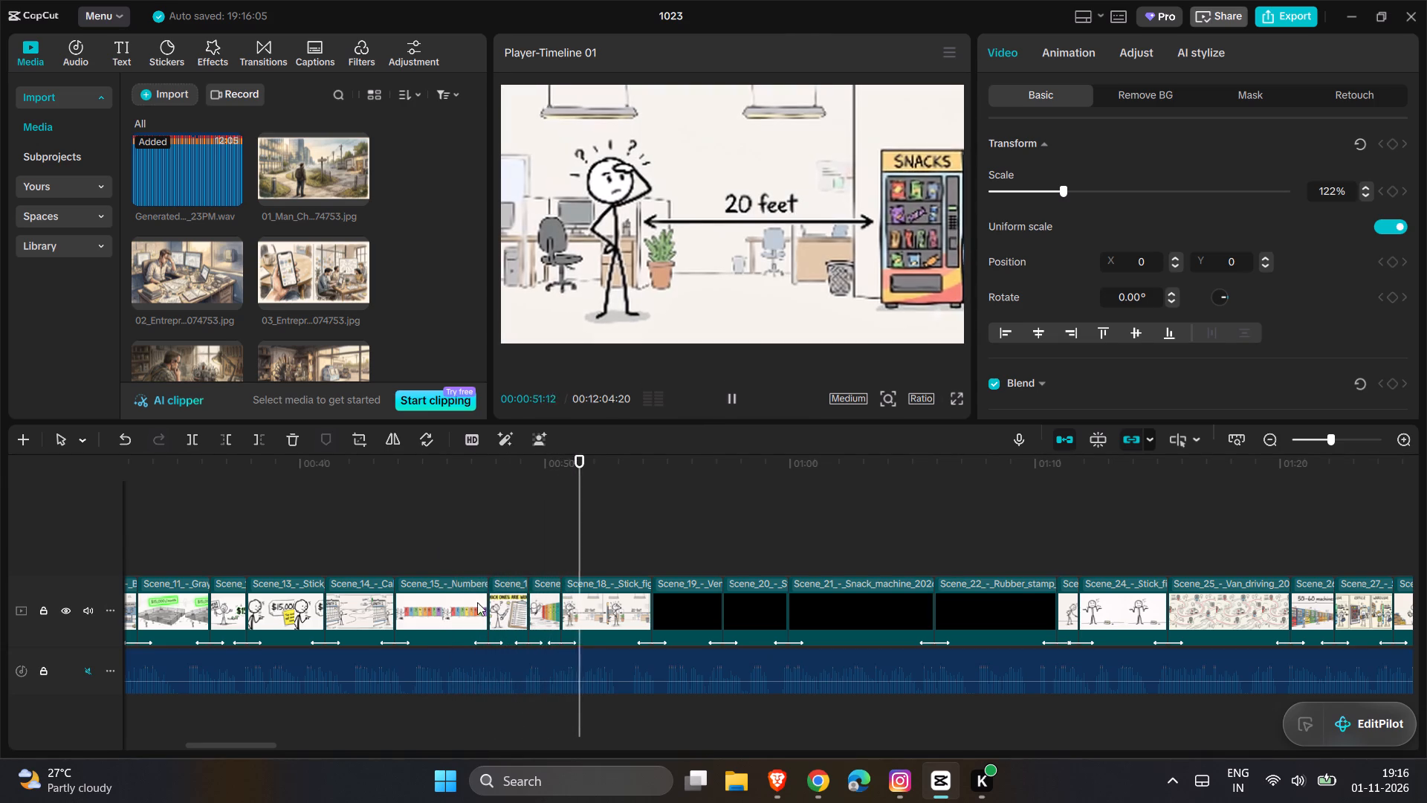
{"action": "left_click", "coordinate": [667, 506]}
{"action": "left_click", "coordinate": [708, 627]}
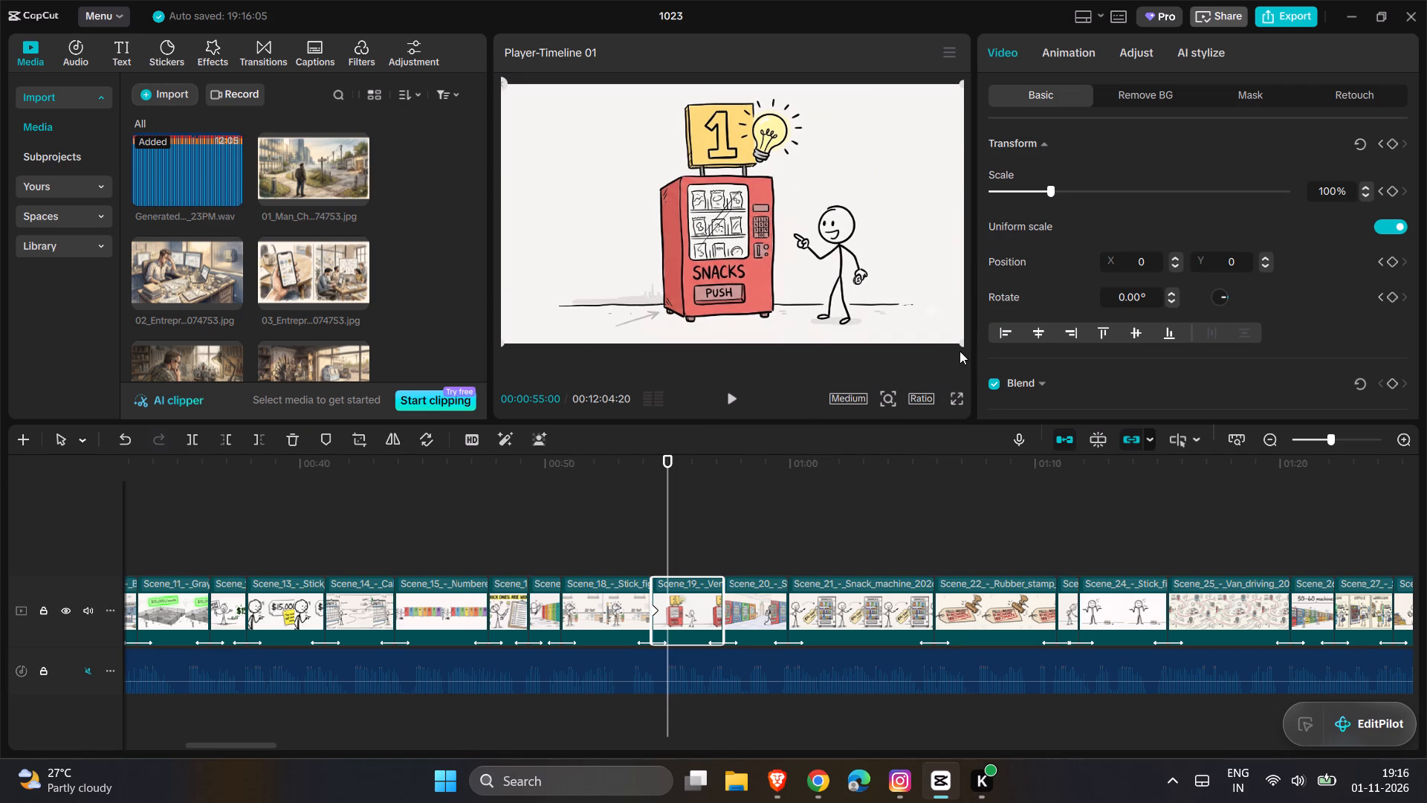
{"action": "left_click_drag", "start_coordinate": [960, 340], "coordinate": [1023, 381]}
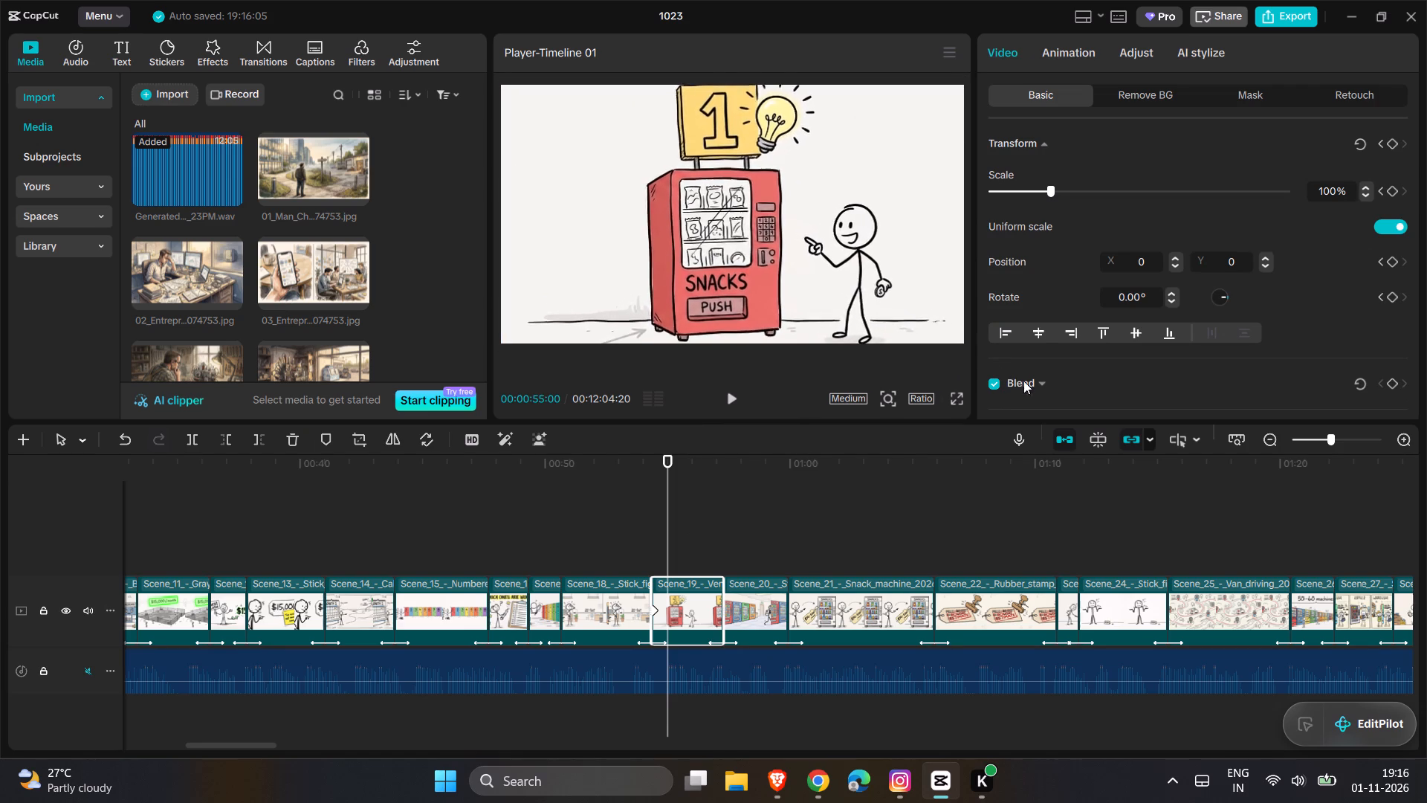
{"action": "left_click_drag", "start_coordinate": [1023, 381], "coordinate": [977, 368]}
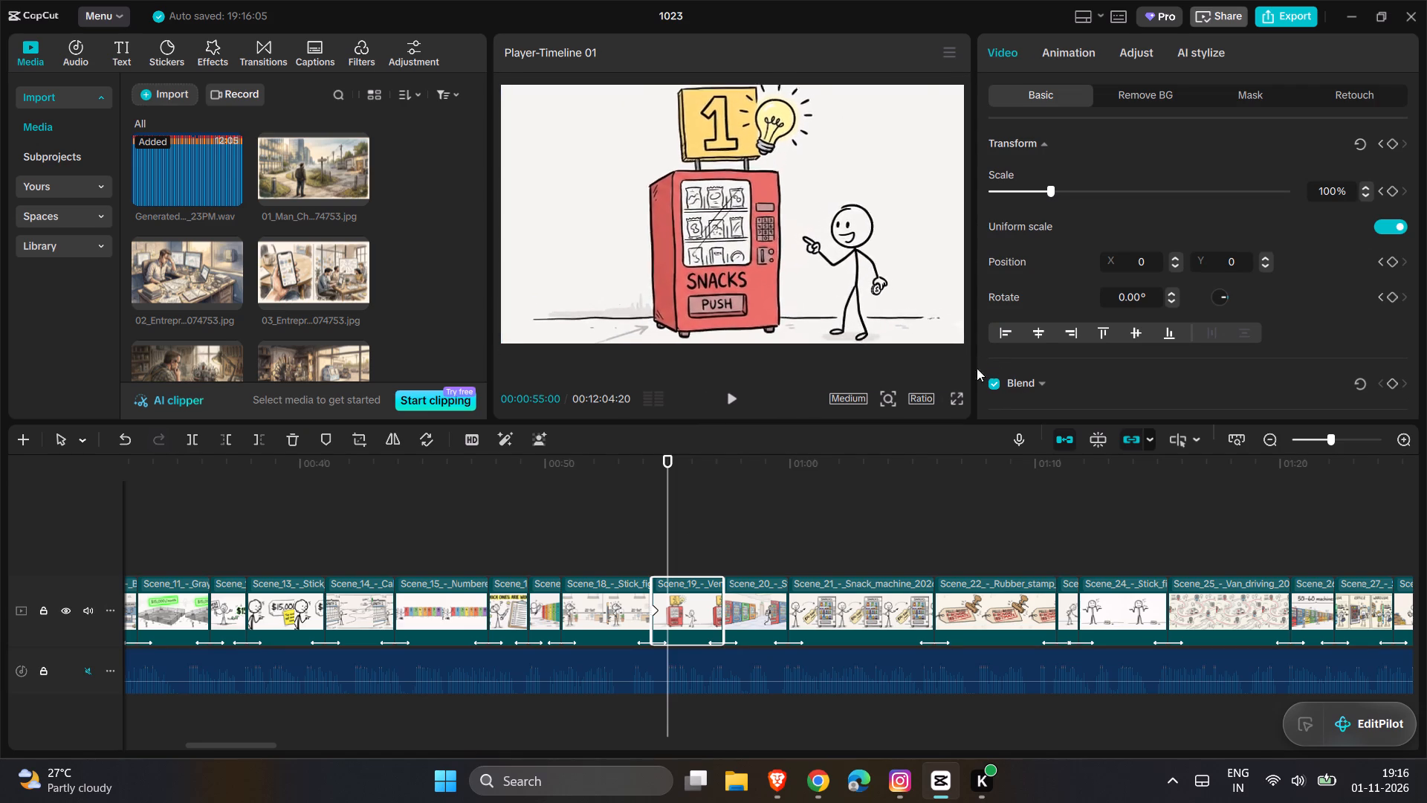
{"action": "left_click_drag", "start_coordinate": [977, 368], "coordinate": [949, 370]}
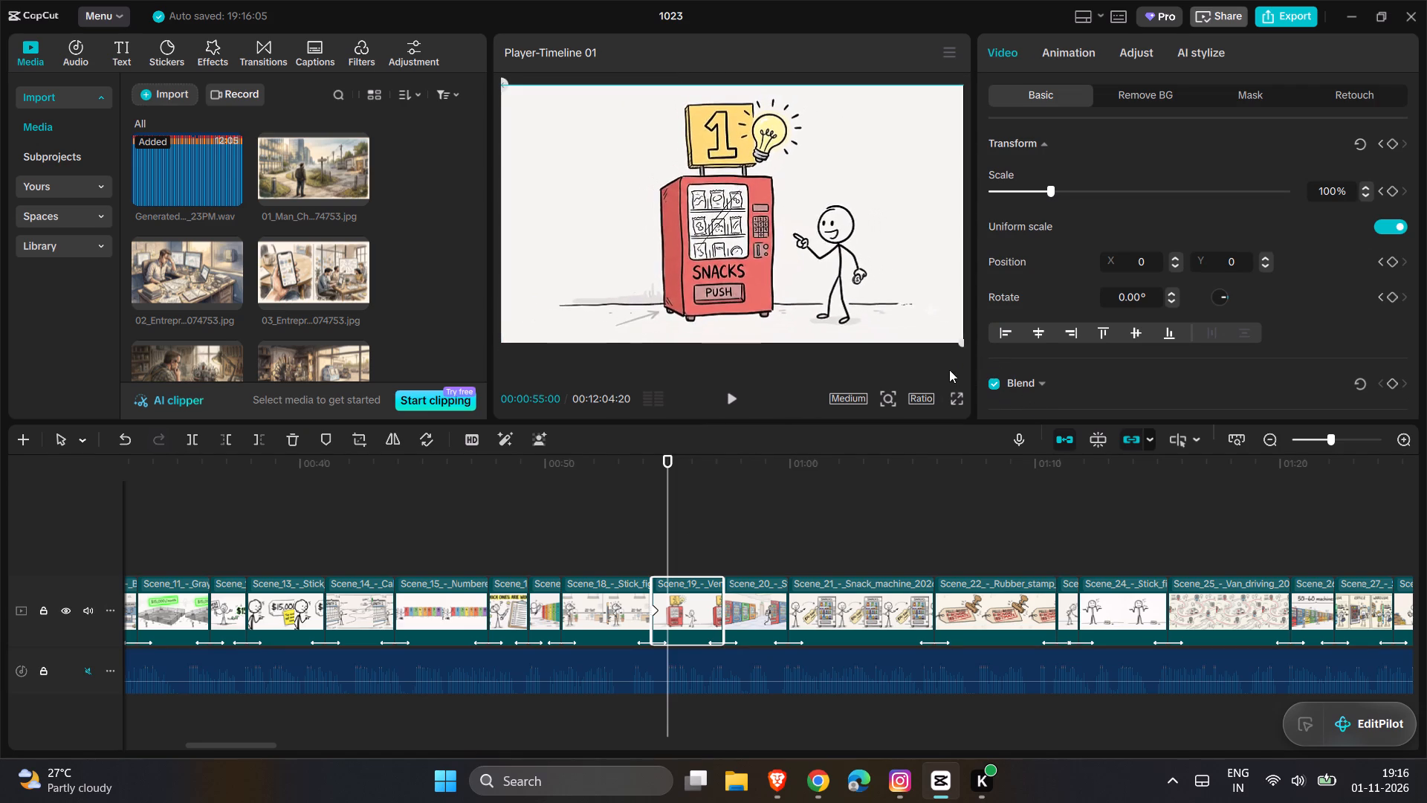
{"action": "left_click_drag", "start_coordinate": [949, 370], "coordinate": [919, 366]}
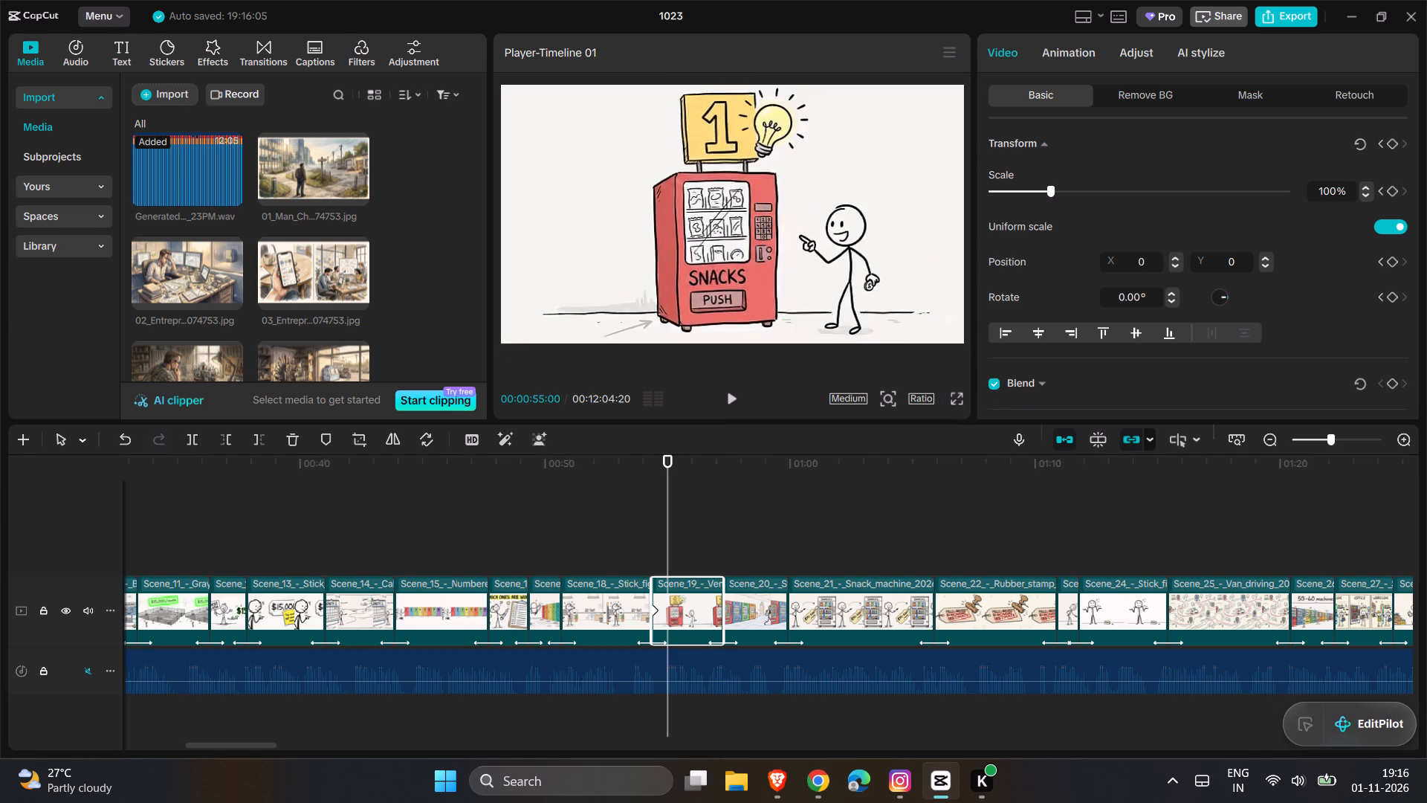
{"action": "left_click_drag", "start_coordinate": [919, 366], "coordinate": [994, 430]}
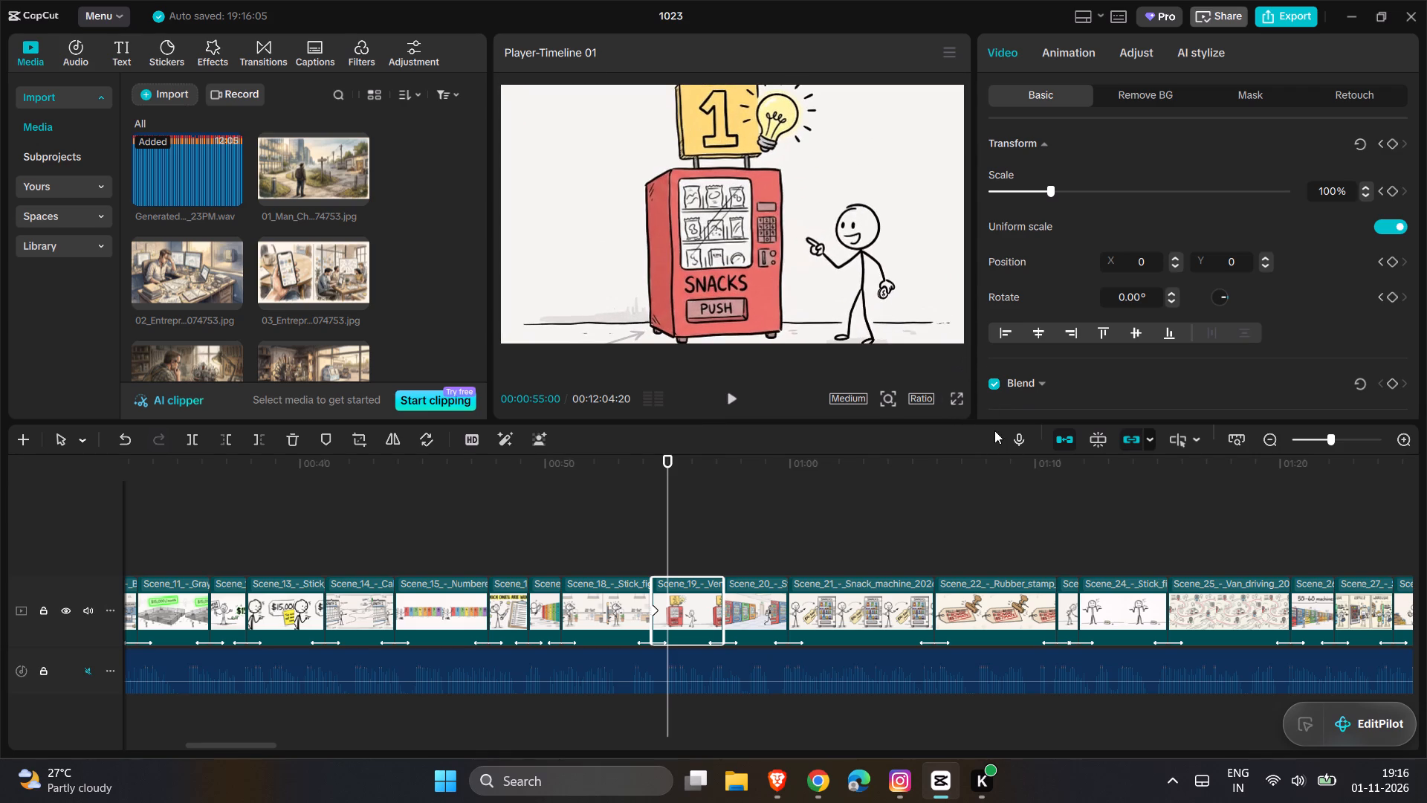
{"action": "left_click_drag", "start_coordinate": [994, 430], "coordinate": [958, 390]}
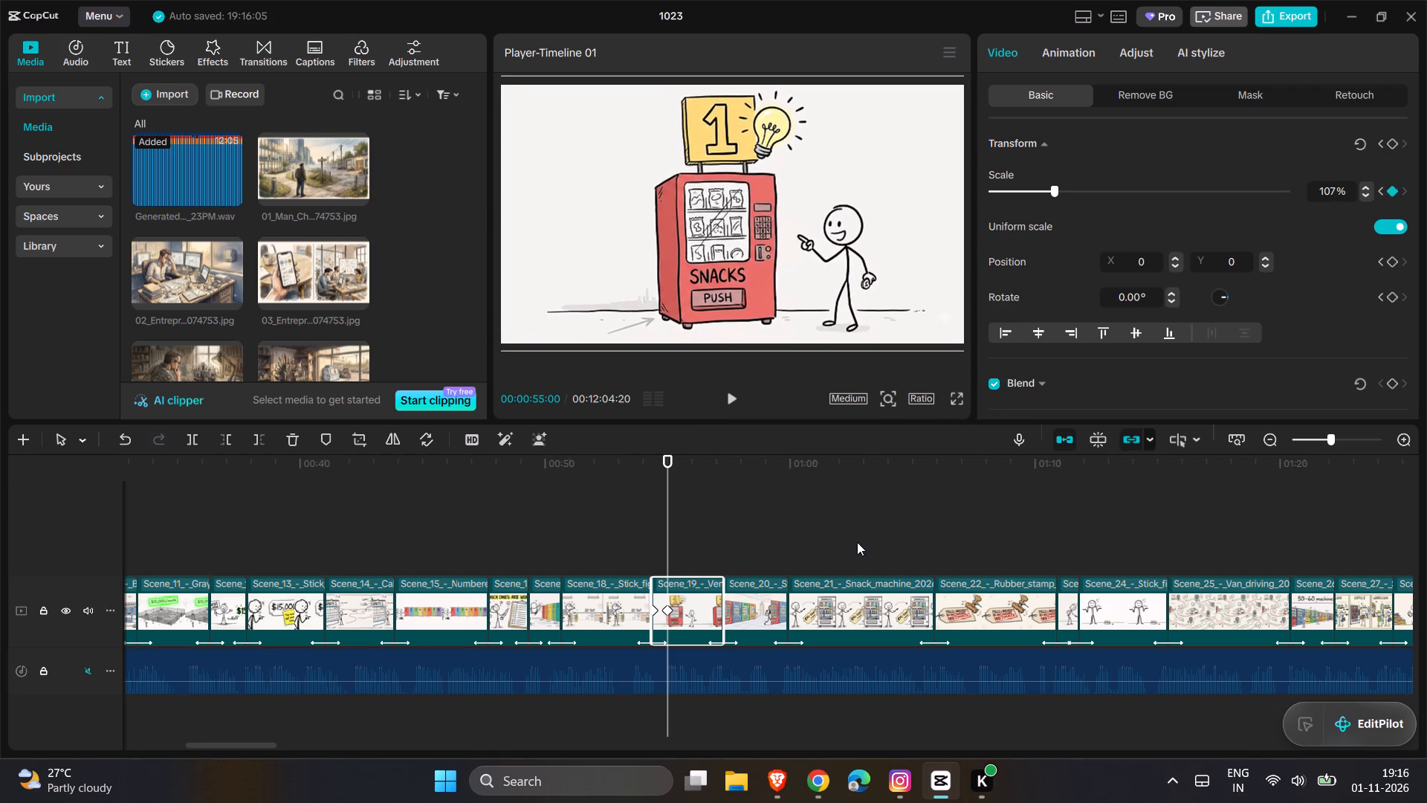
Enlarge the Scene_21 snack machine clip to a scale of about 127% at 00:01:02:22.
{"action": "left_click", "coordinate": [857, 542]}
{"action": "left_click", "coordinate": [847, 233]}
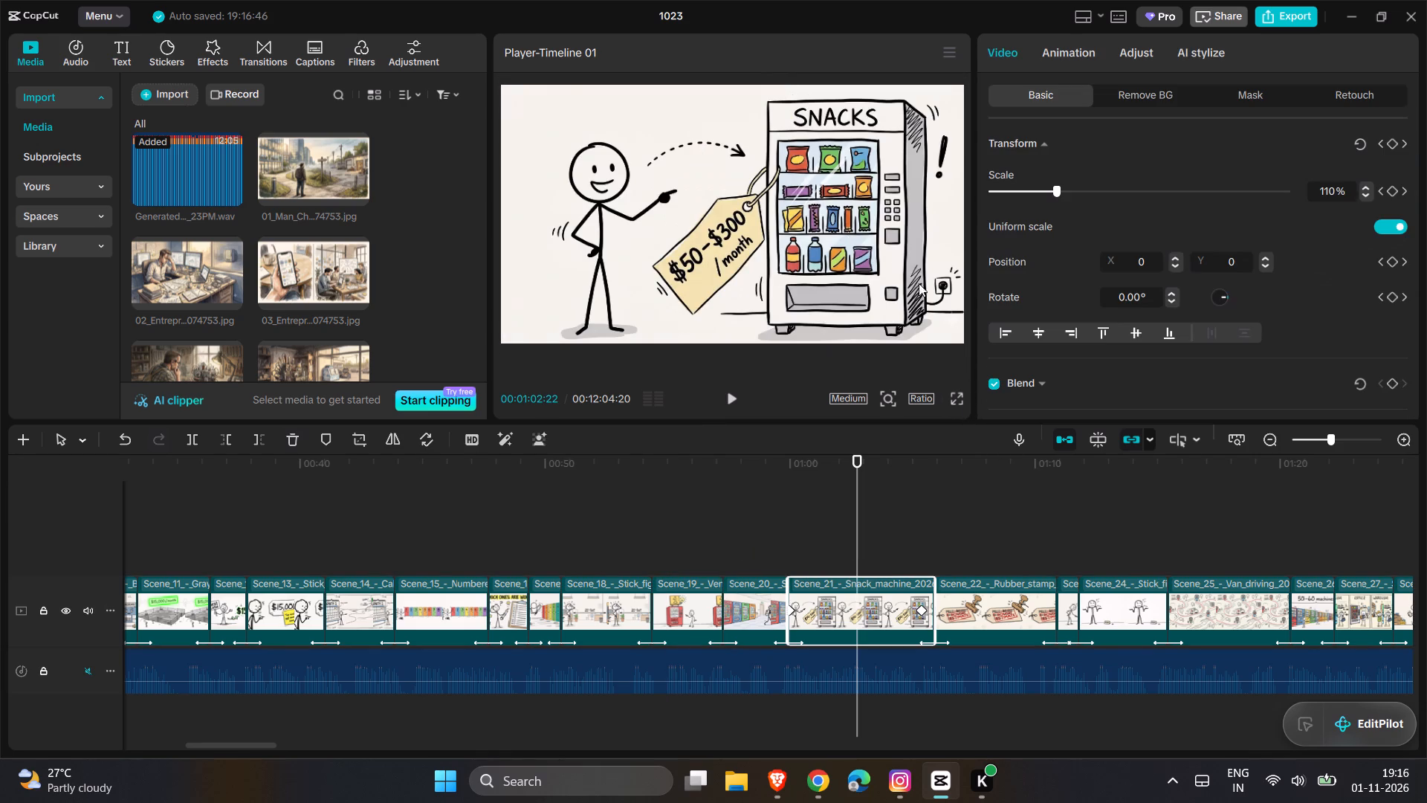
{"action": "double_click", "coordinate": [872, 297]}
{"action": "scroll", "coordinate": [872, 297], "scroll_direction": "down", "scroll_amount": 5, "text": "ctrl"}
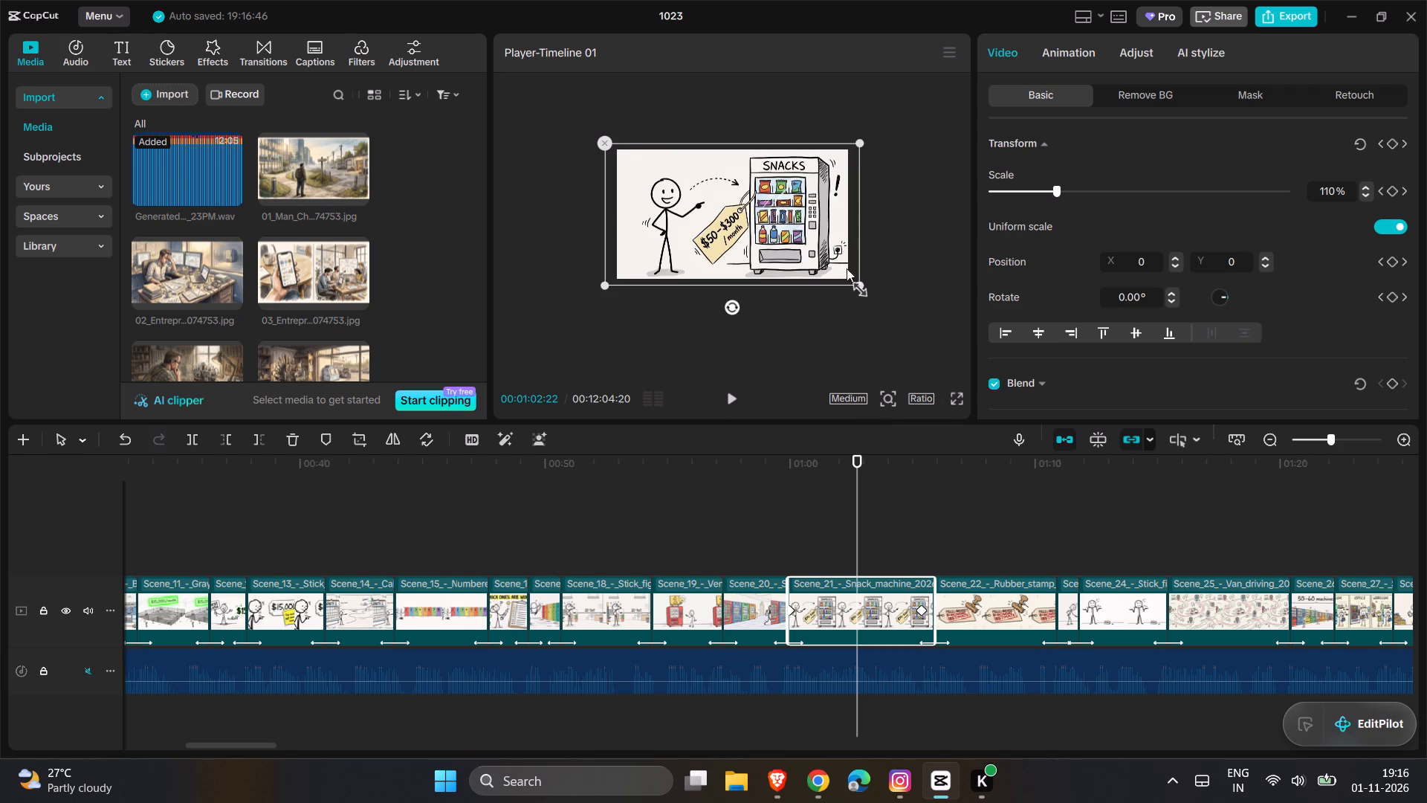
{"action": "left_click_drag", "start_coordinate": [861, 278], "coordinate": [888, 298]}
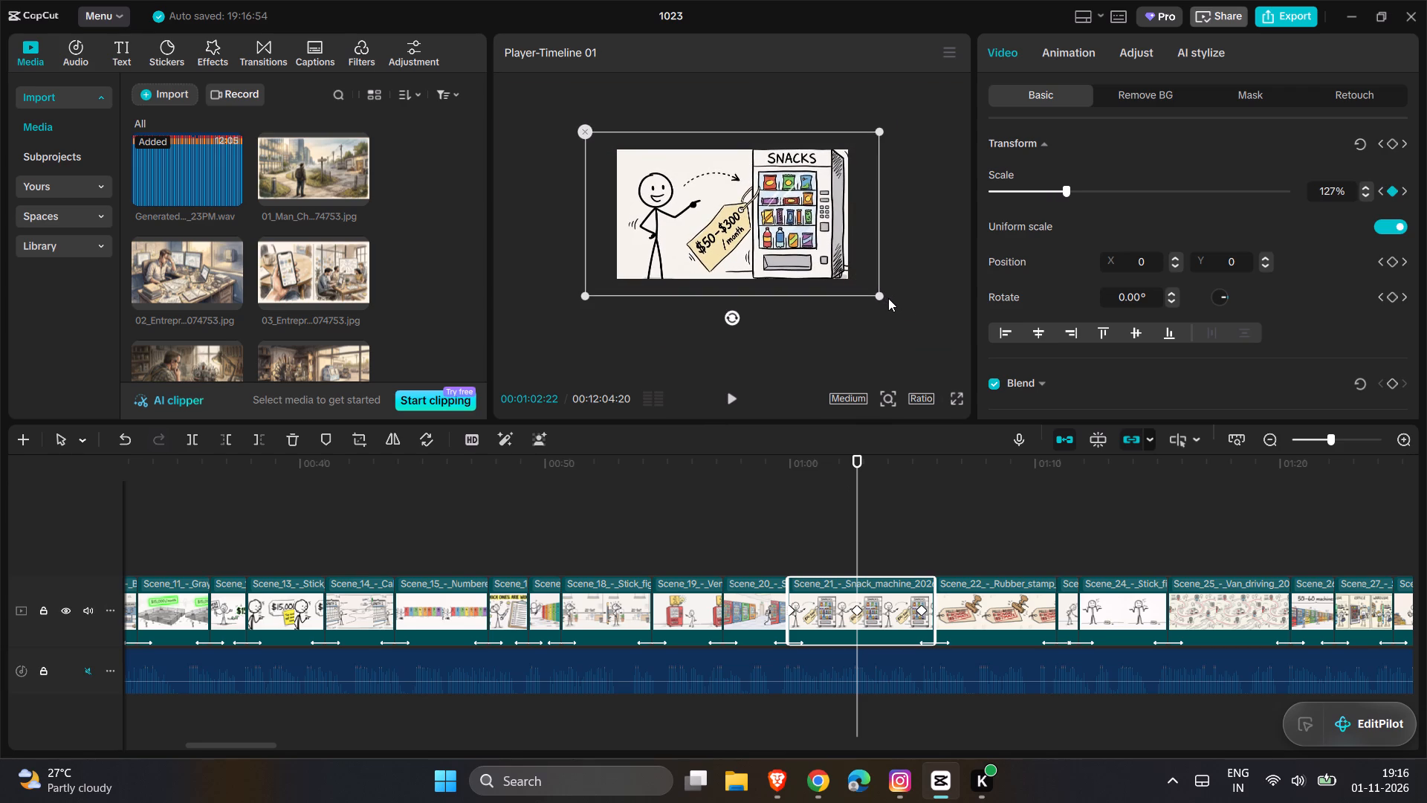
{"action": "scroll", "coordinate": [888, 298], "scroll_direction": "down", "scroll_amount": 7, "text": "ctrl"}
{"action": "scroll", "coordinate": [888, 298], "scroll_direction": "up", "scroll_amount": 3, "text": "ctrl"}
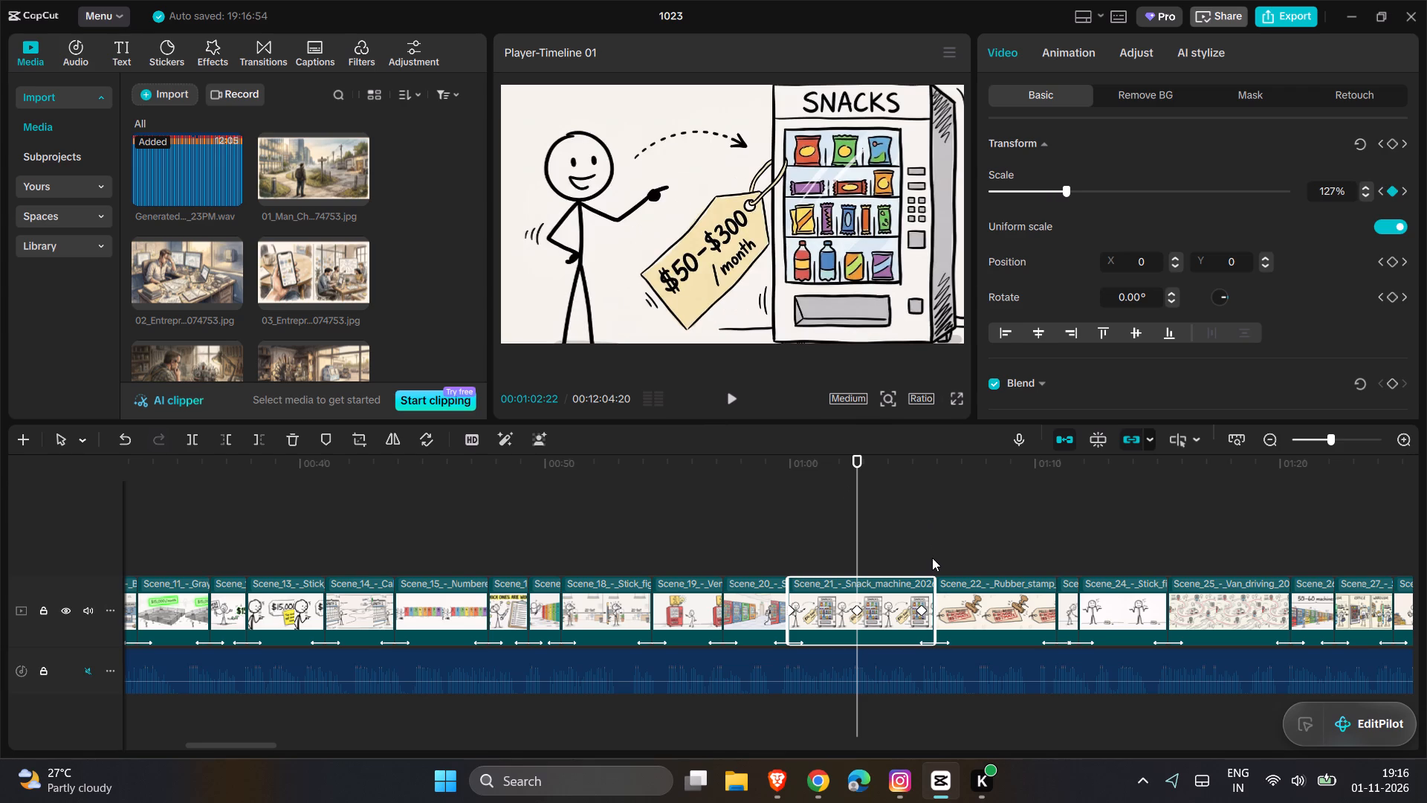
Play the timeline from 00:01:05:24 with no clip selected to review the clips after Scene_21.
{"action": "left_click", "coordinate": [932, 558]}
{"action": "scroll", "coordinate": [1099, 552], "scroll_direction": "left", "scroll_amount": 4}
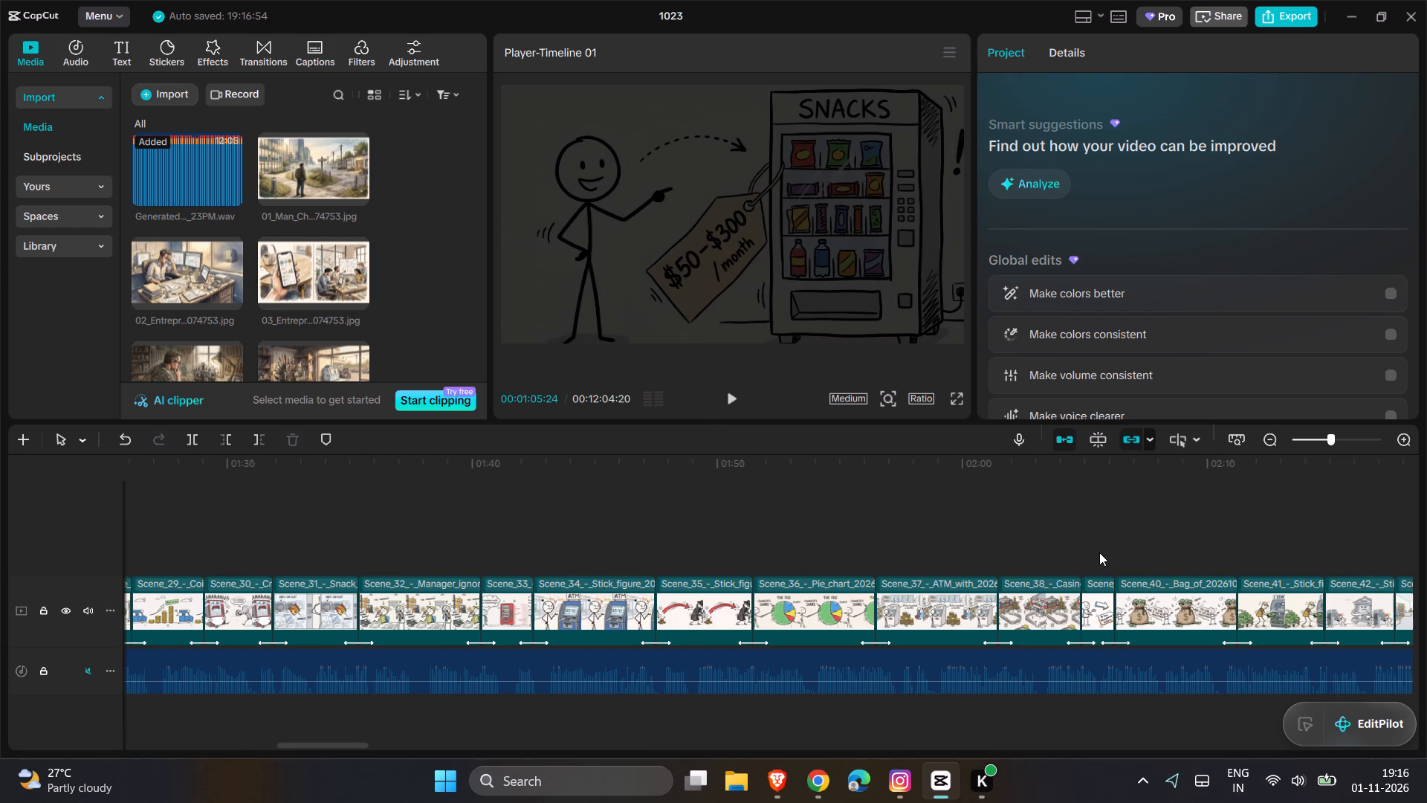
{"action": "key", "text": "space"}
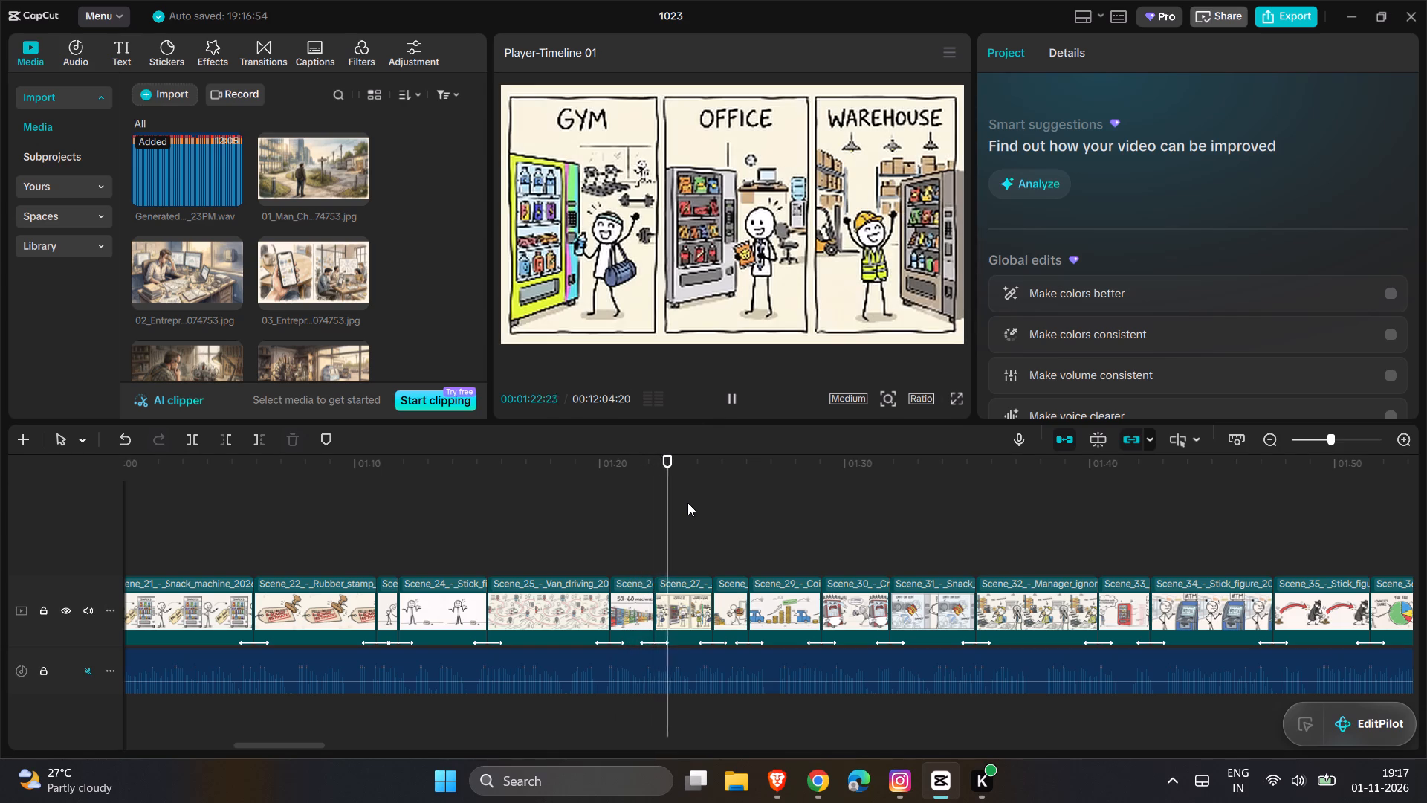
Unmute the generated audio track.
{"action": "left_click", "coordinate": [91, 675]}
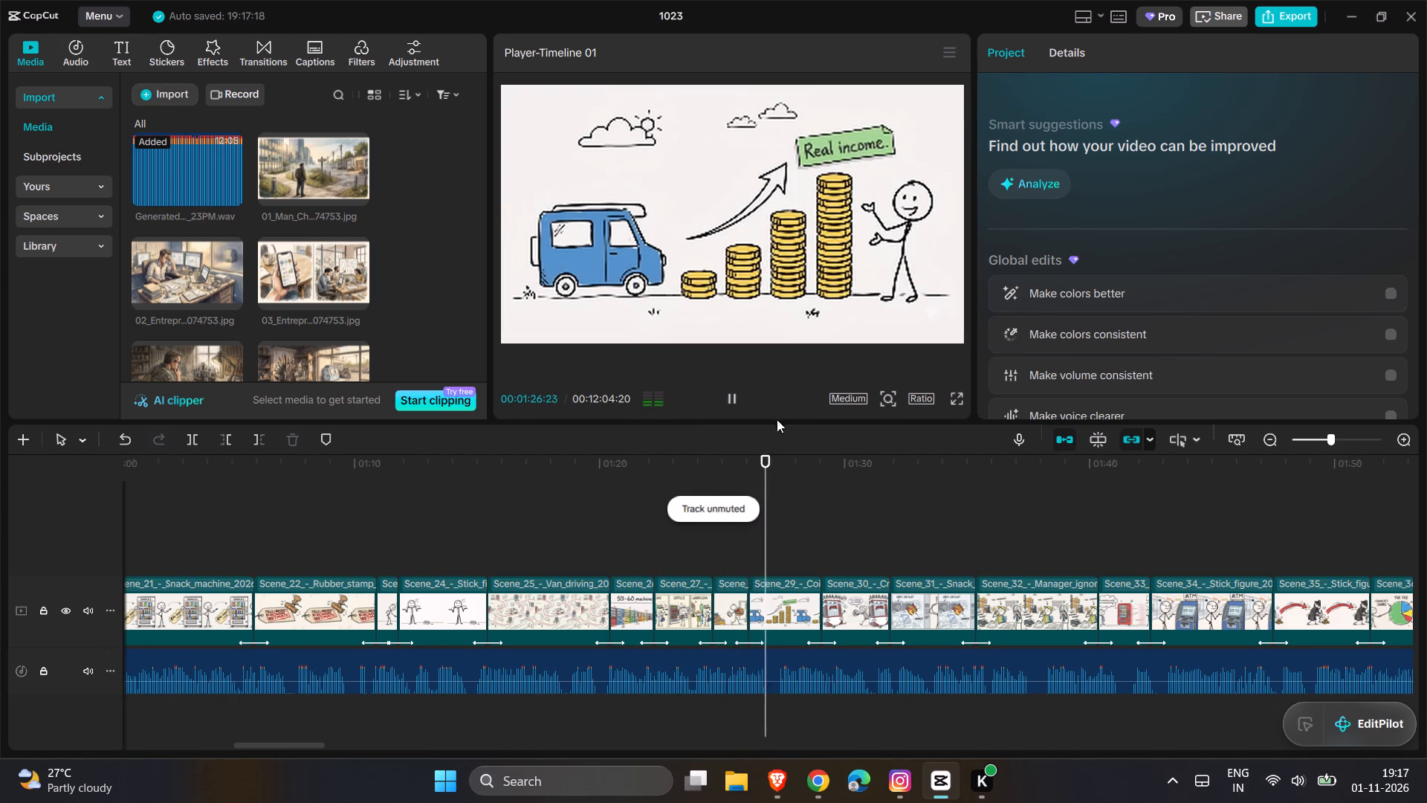
Resize the Scene_31 jammed chips clip at 00:01:33:08 to fill the frame, keyframing its scale at about 100%.
{"action": "left_click", "coordinate": [925, 553]}
{"action": "scroll", "coordinate": [925, 553], "scroll_direction": "left", "scroll_amount": 2}
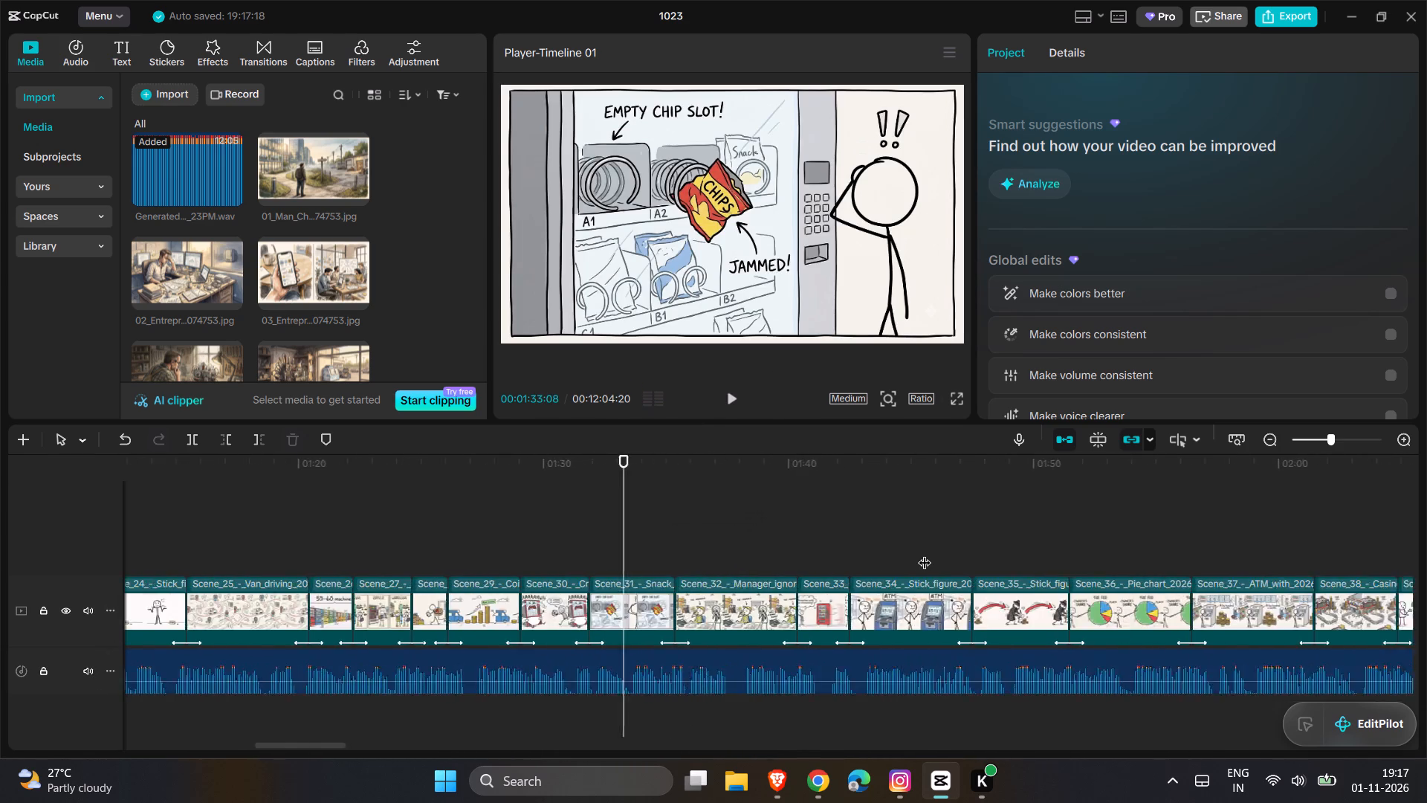
{"action": "left_click", "coordinate": [831, 274]}
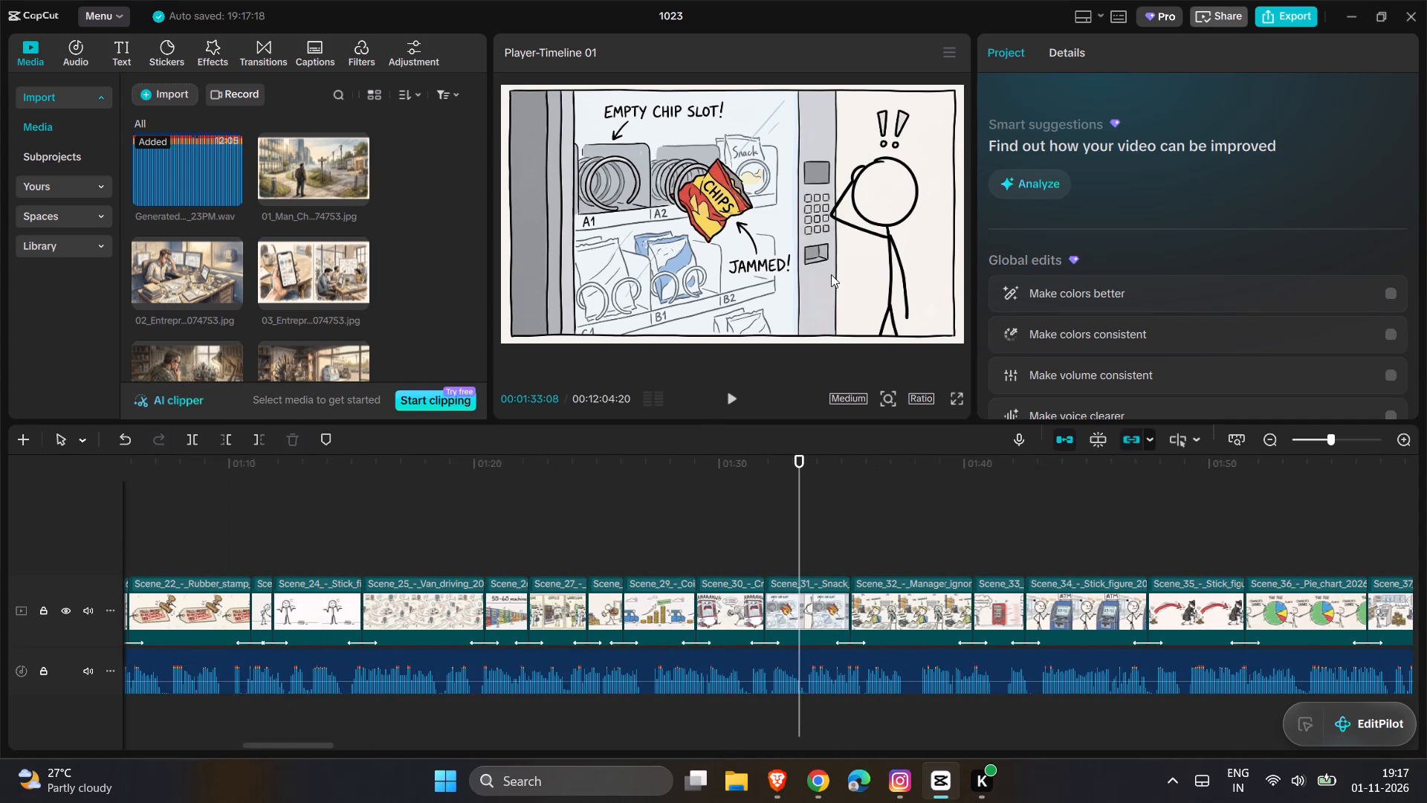
{"action": "left_click_drag", "start_coordinate": [958, 340], "coordinate": [931, 332]}
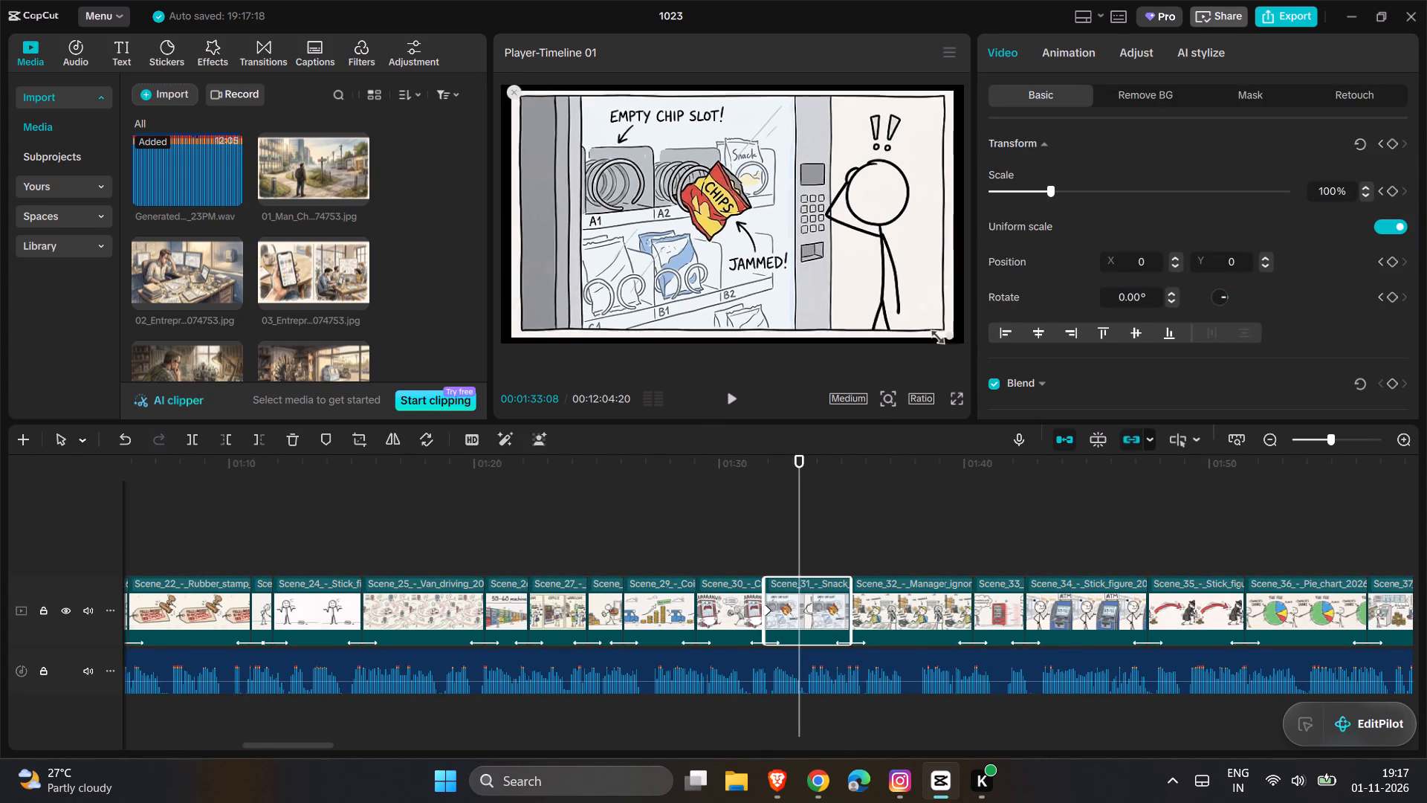
{"action": "left_click_drag", "start_coordinate": [931, 332], "coordinate": [927, 329]}
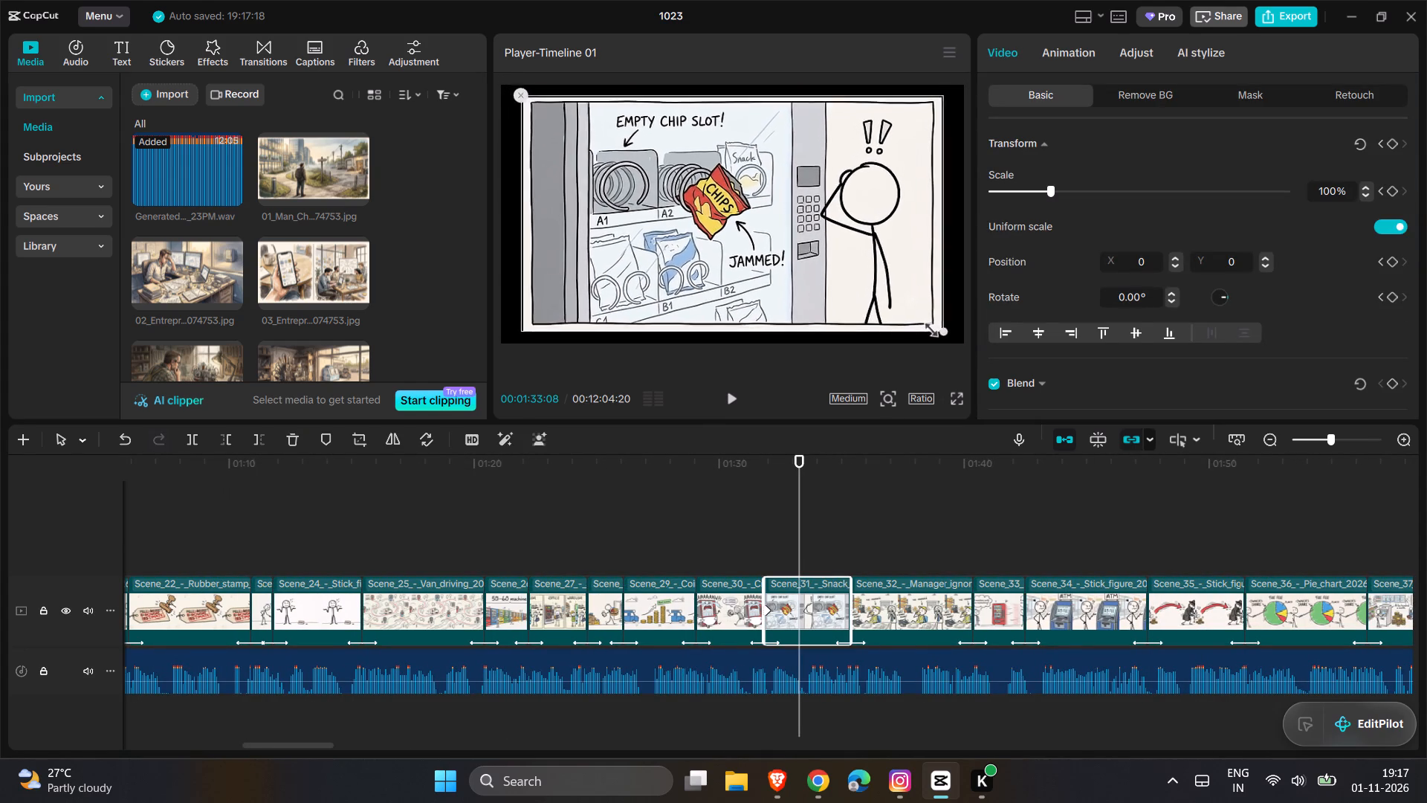
{"action": "left_click_drag", "start_coordinate": [927, 329], "coordinate": [742, 293]}
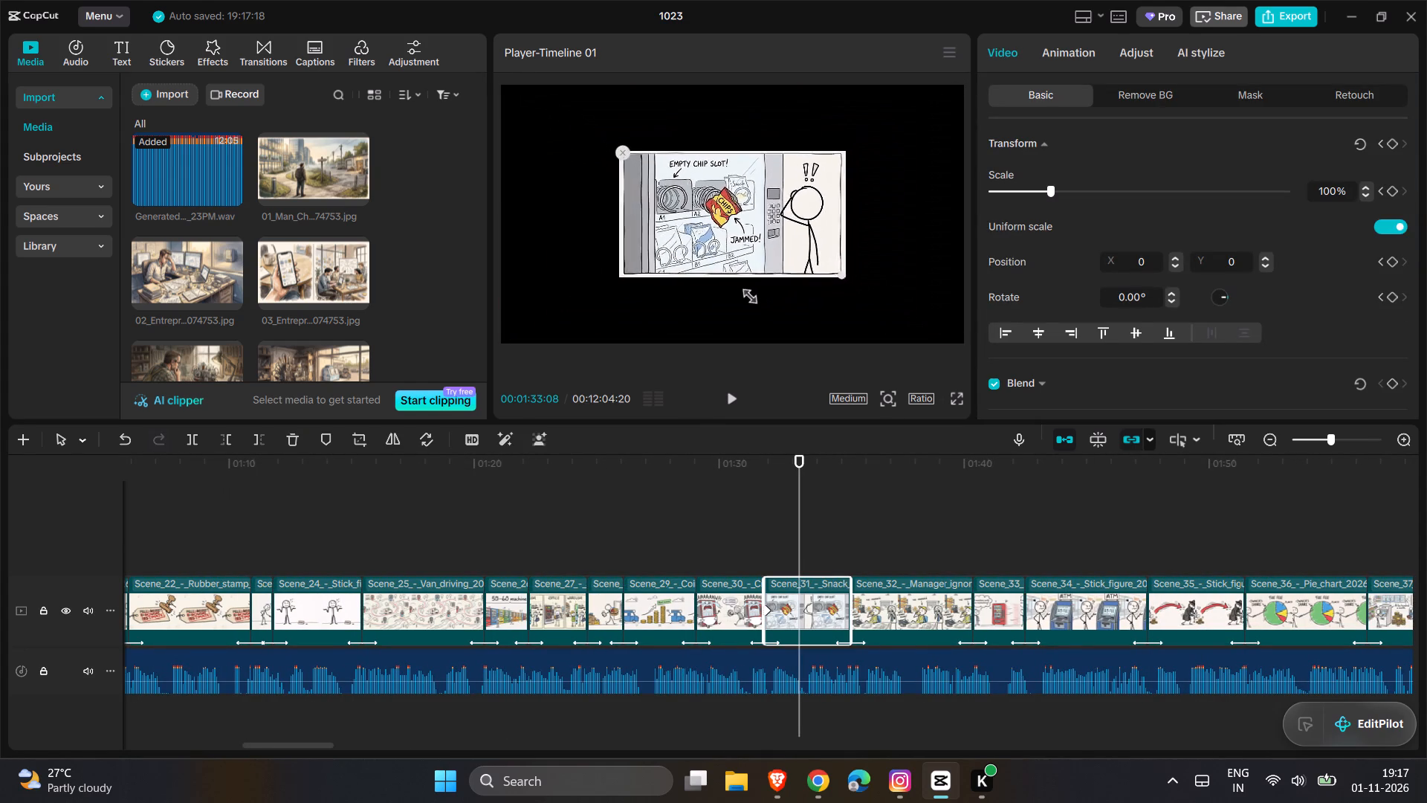
{"action": "left_click_drag", "start_coordinate": [742, 293], "coordinate": [936, 344]}
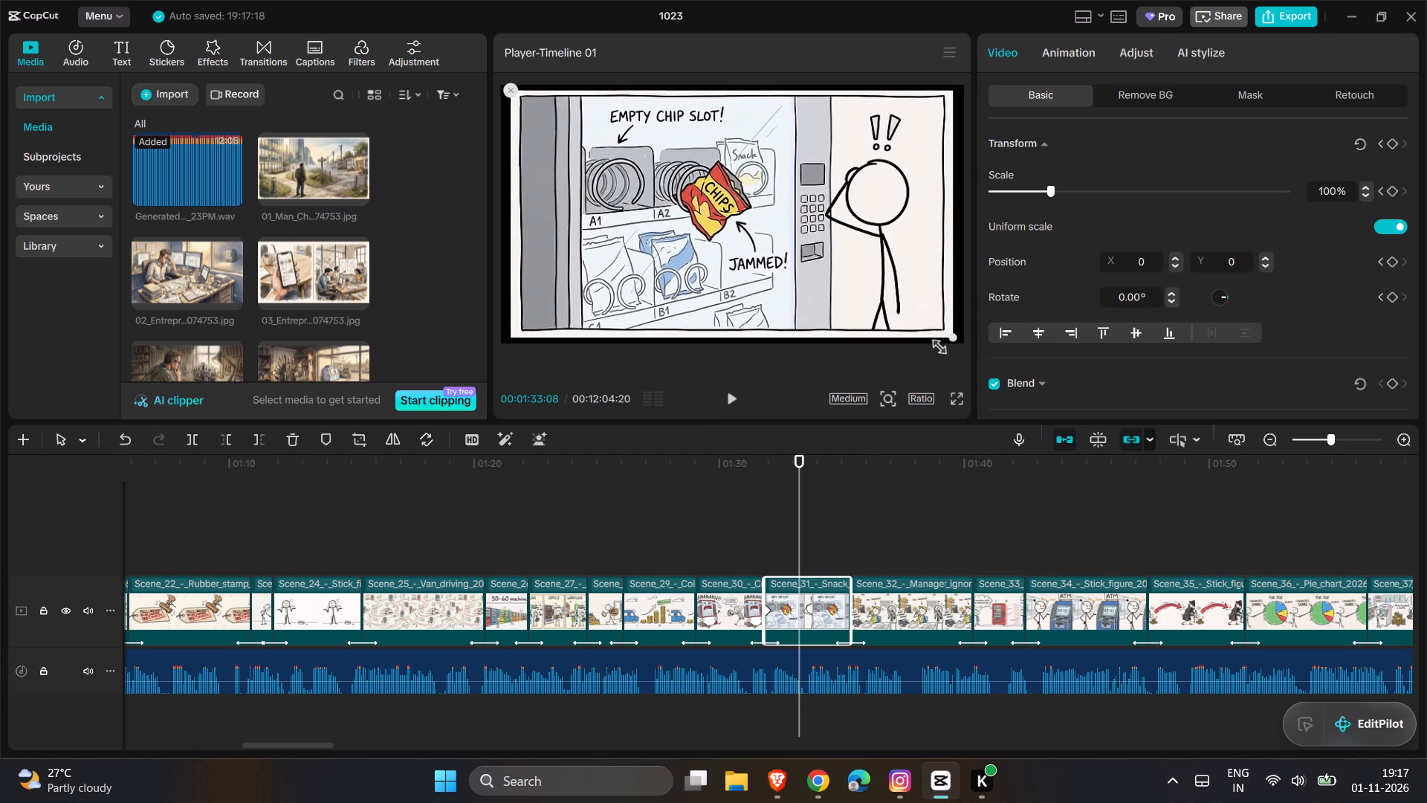
{"action": "left_click_drag", "start_coordinate": [936, 344], "coordinate": [954, 350]}
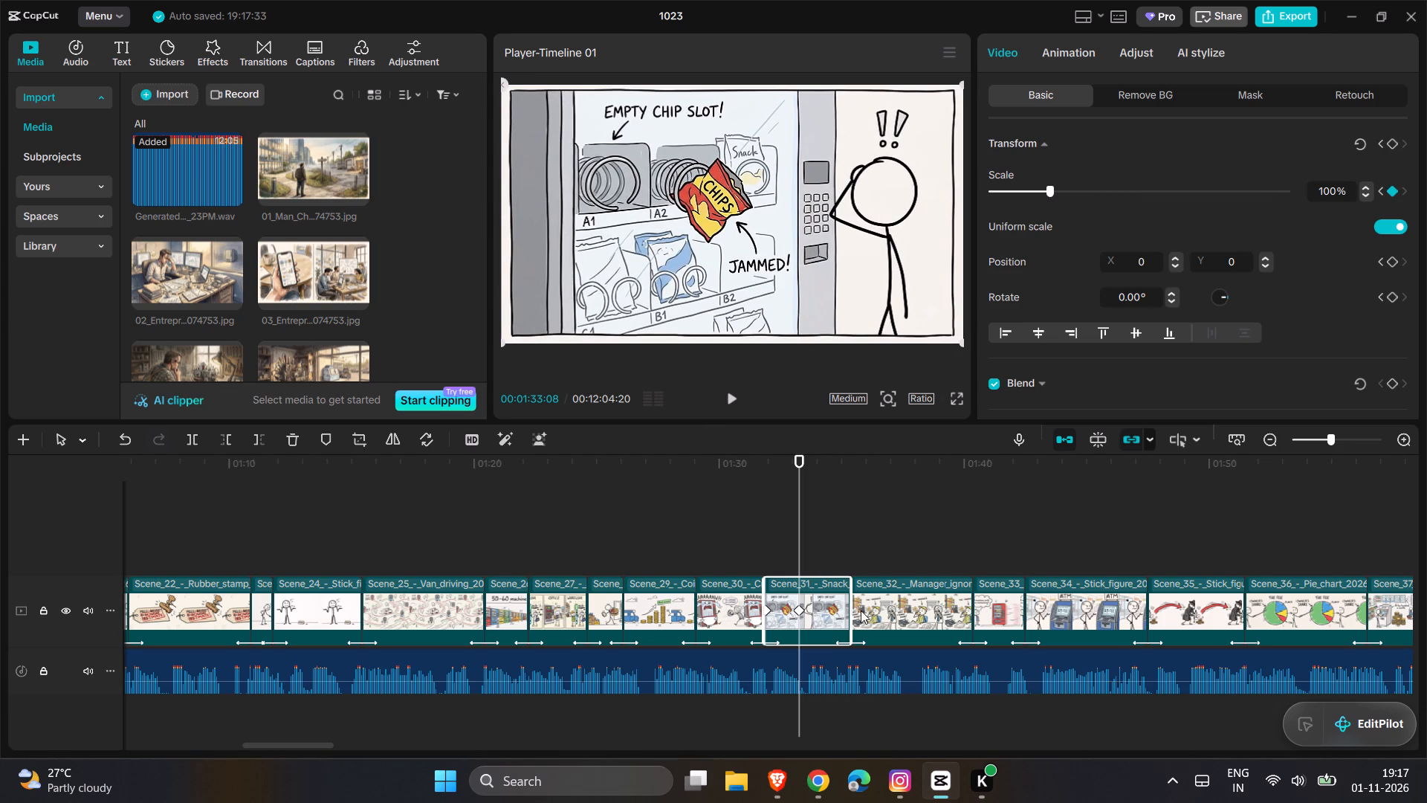
Play the timeline from 00:01:33:08 to review the resized Scene_31 clip.
{"action": "left_click", "coordinate": [850, 610]}
{"action": "key", "text": "space"}
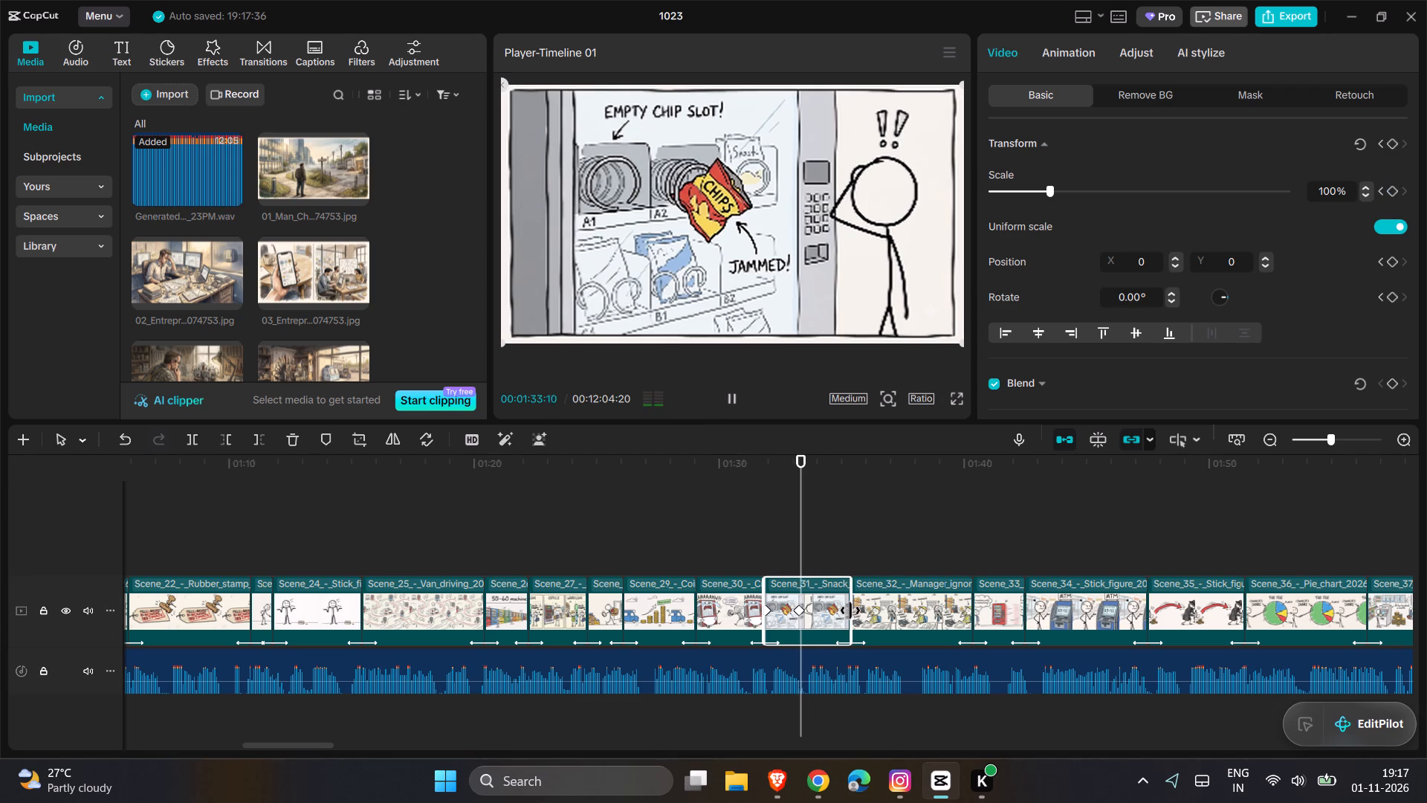
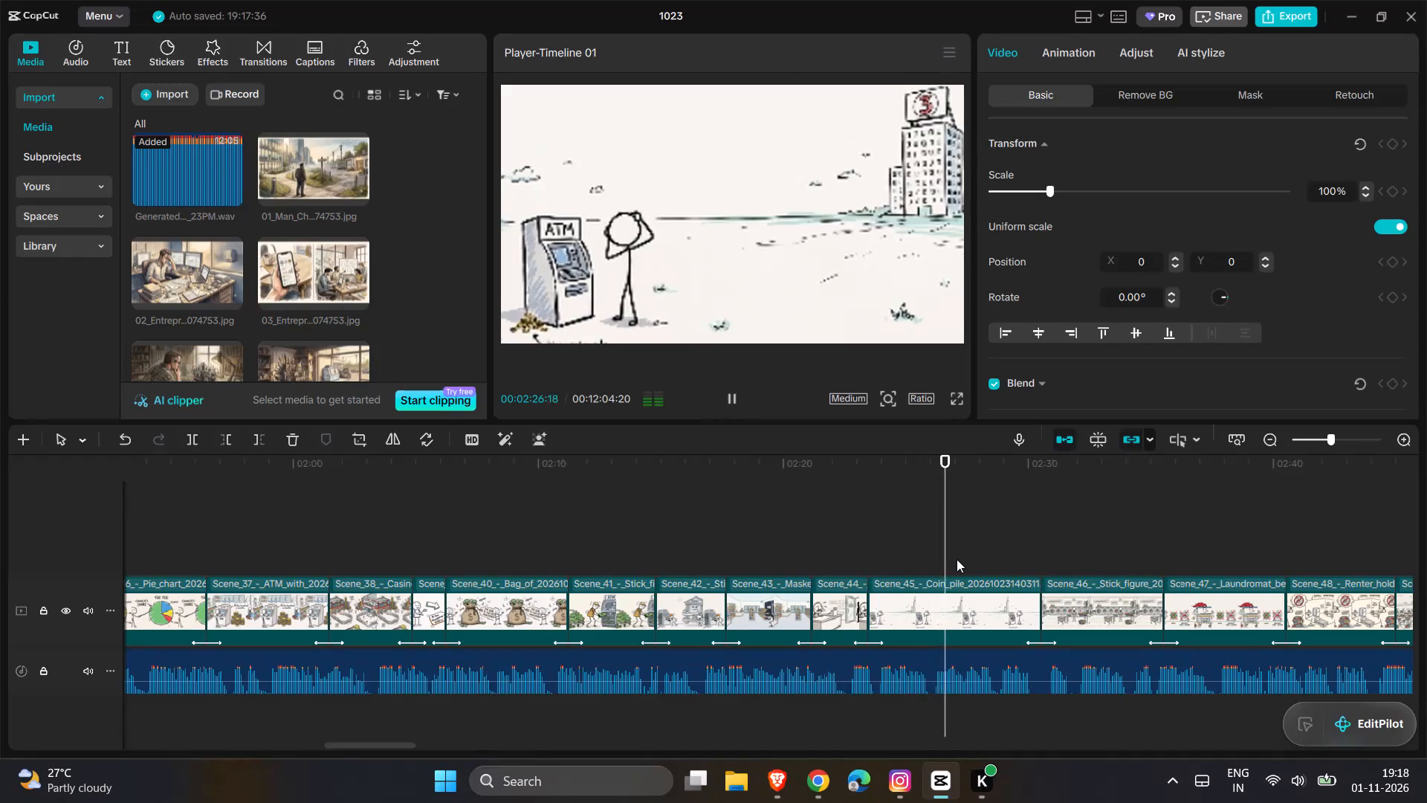
Stop playback and shorten the Scene_45 coin pile clip by trimming about one second off its end.
{"action": "right_click", "coordinate": [957, 559]}
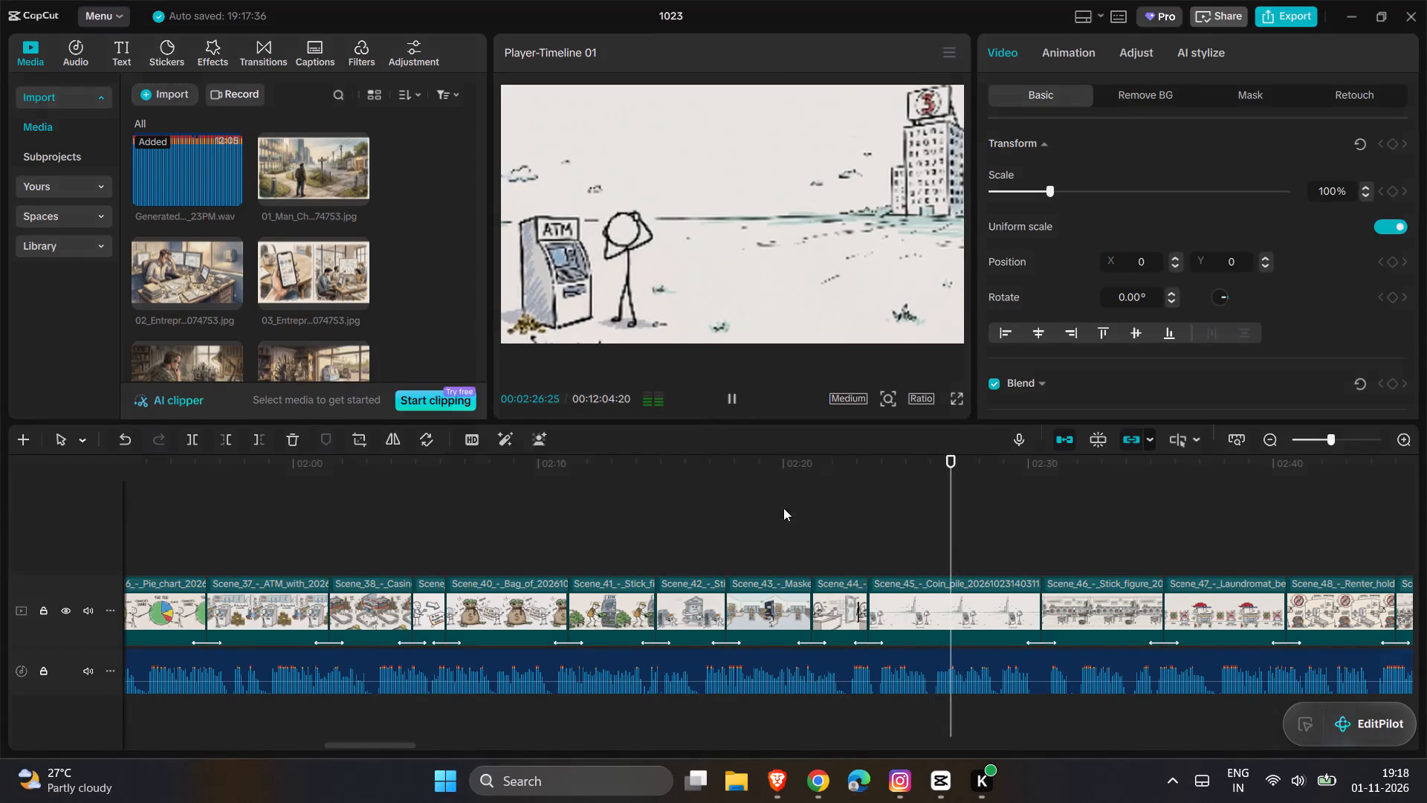
{"action": "left_click", "coordinate": [759, 491]}
{"action": "left_click", "coordinate": [926, 593]}
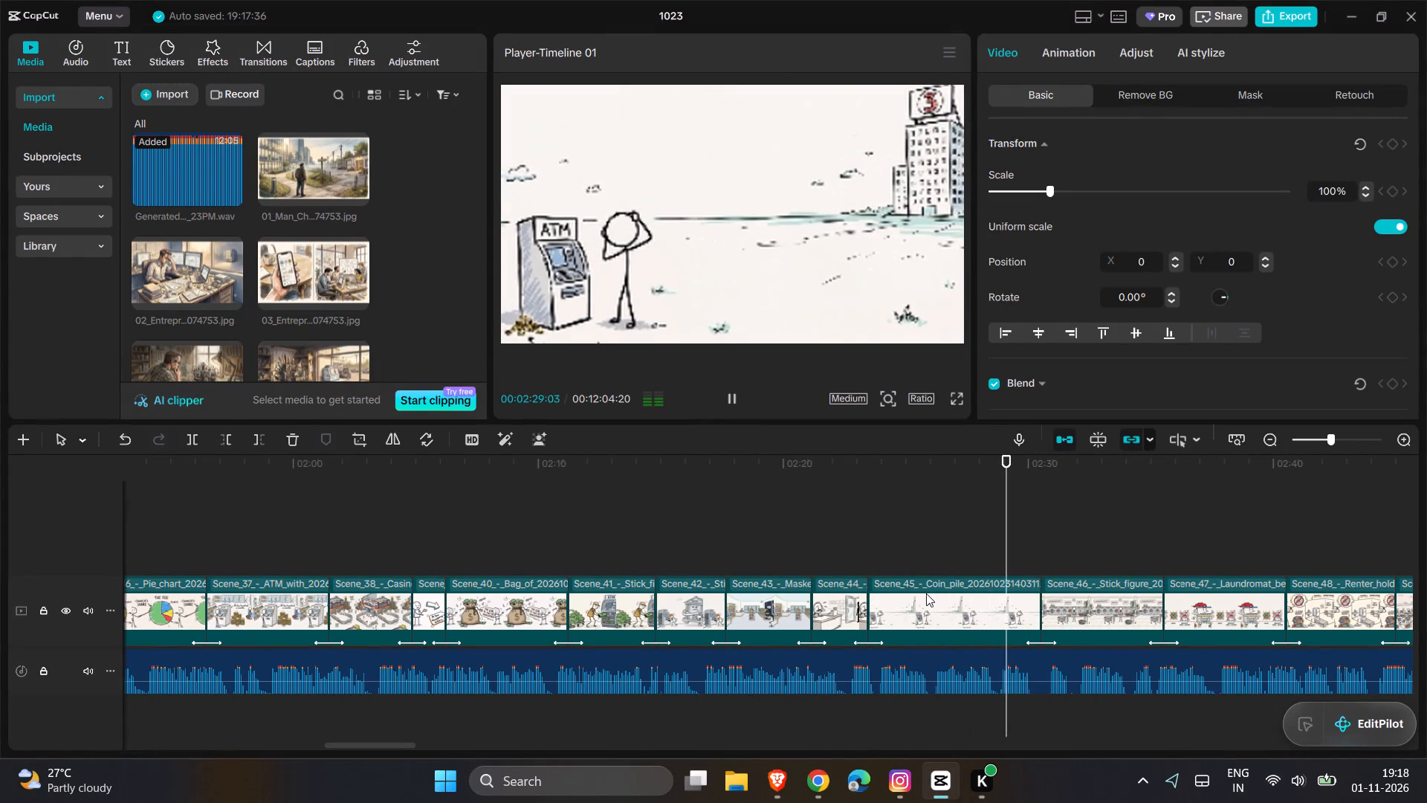
{"action": "key", "text": "space"}
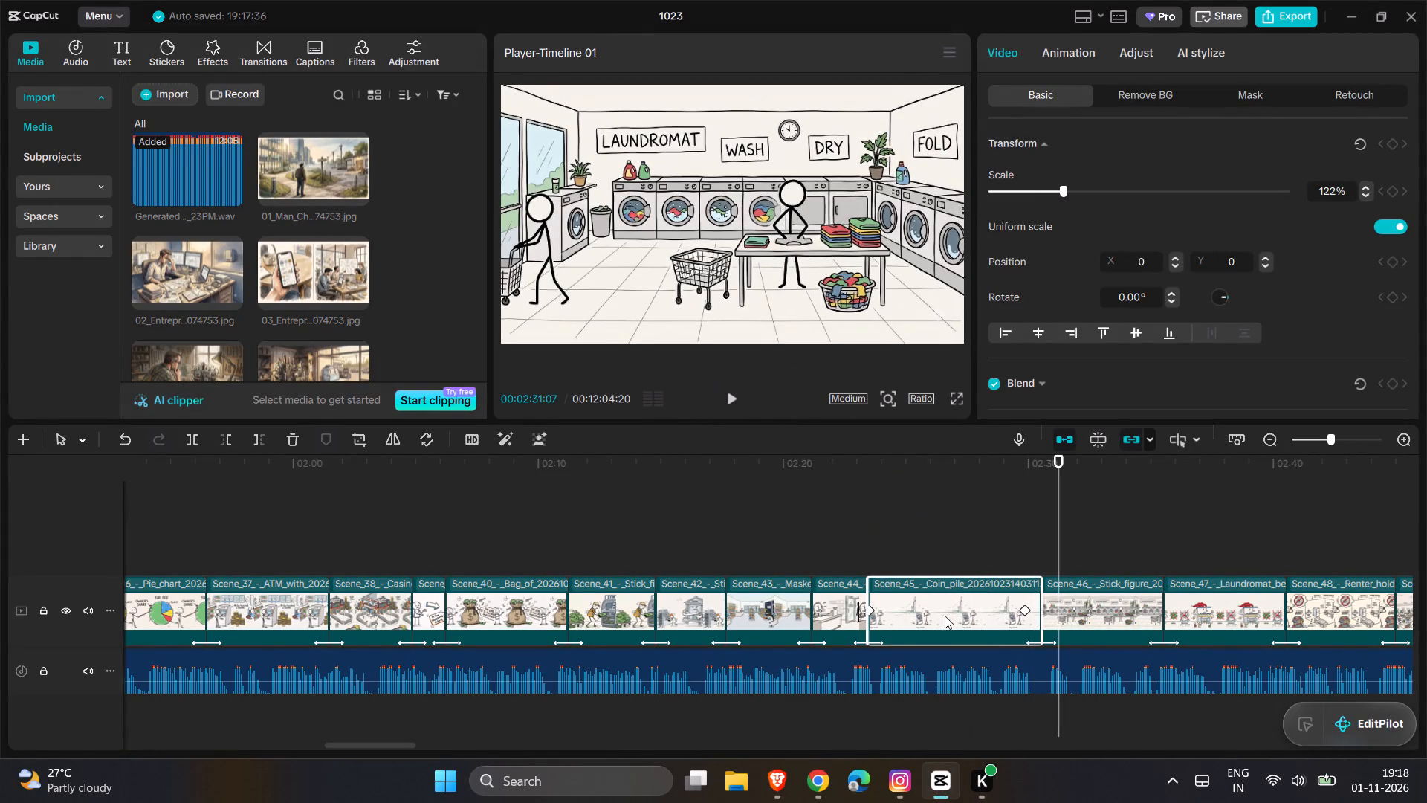
{"action": "left_click_drag", "start_coordinate": [1045, 618], "coordinate": [999, 622]}
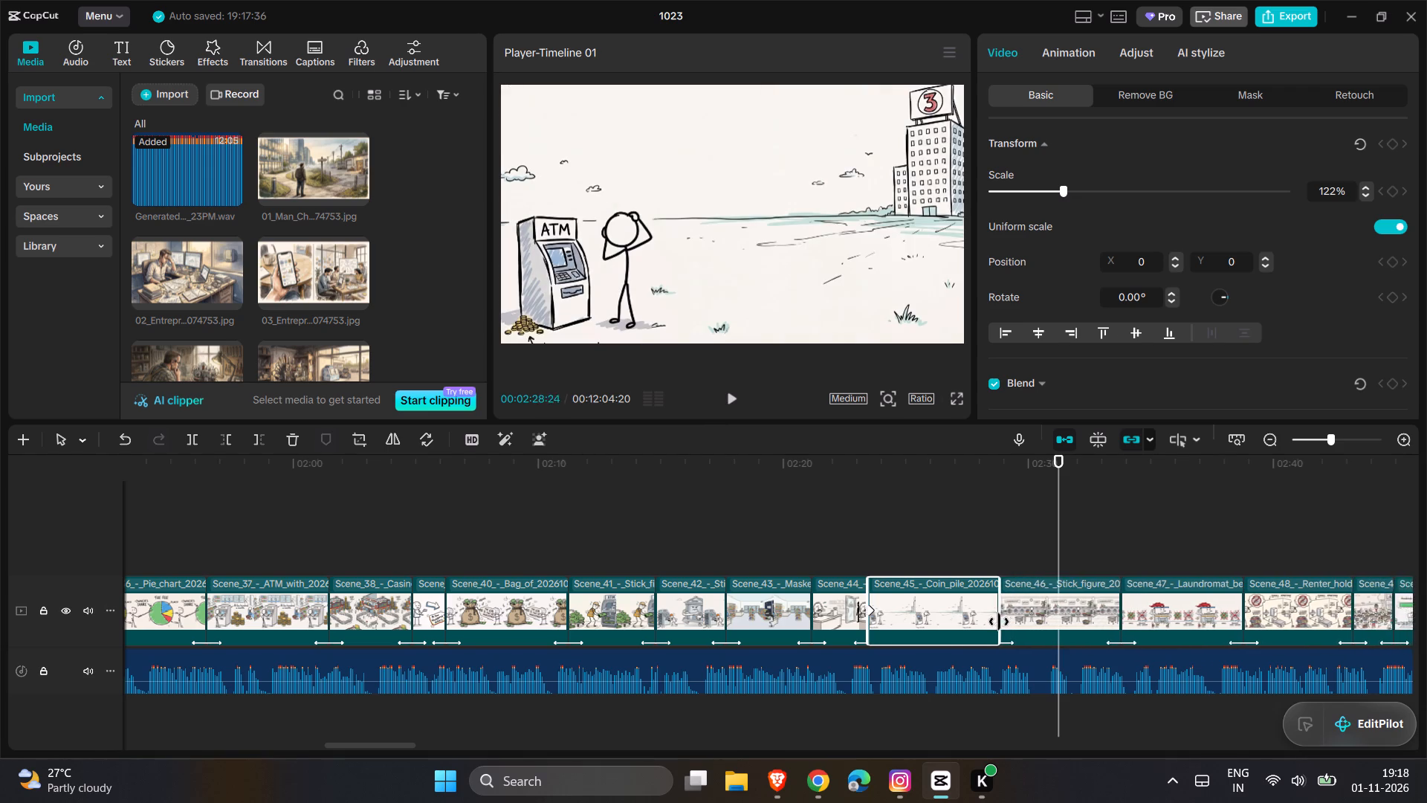
{"action": "left_click_drag", "start_coordinate": [999, 622], "coordinate": [1020, 622]}
Play the timeline from the start of the Scene_53 sticky note clip, with no clip selected, to review the following scenes.
{"action": "scroll", "coordinate": [1100, 581], "scroll_direction": "left", "scroll_amount": 3}
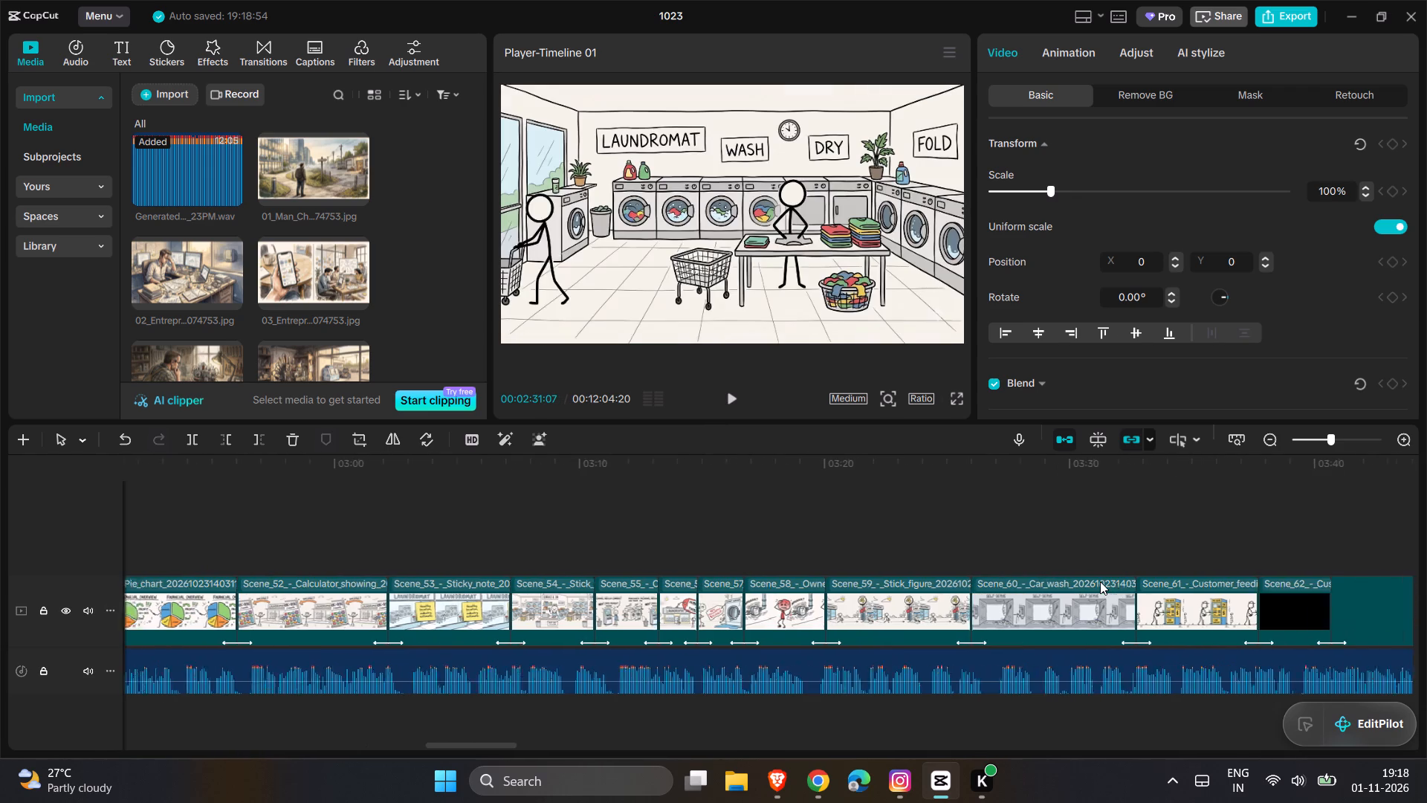
{"action": "left_click", "coordinate": [313, 566]}
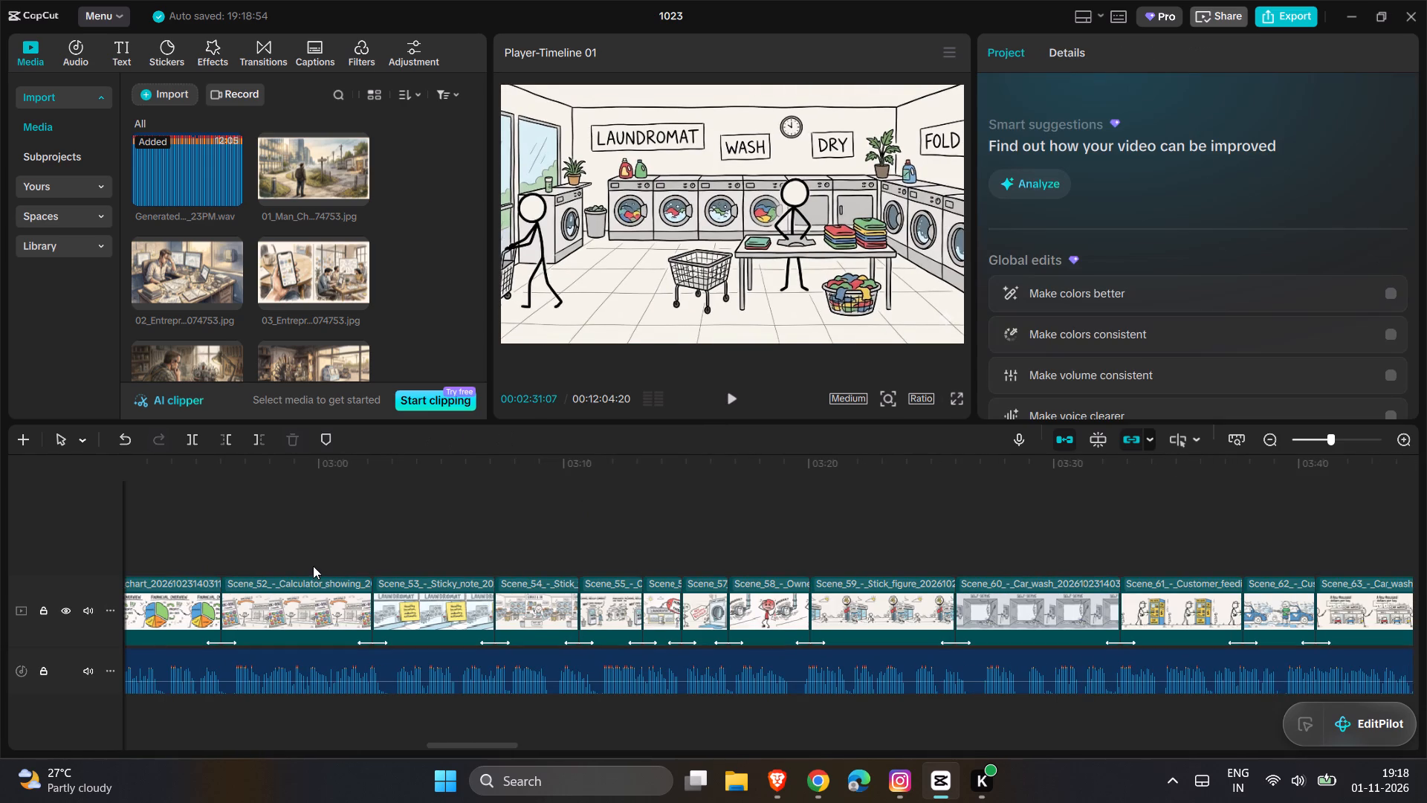
{"action": "left_click", "coordinate": [491, 561]}
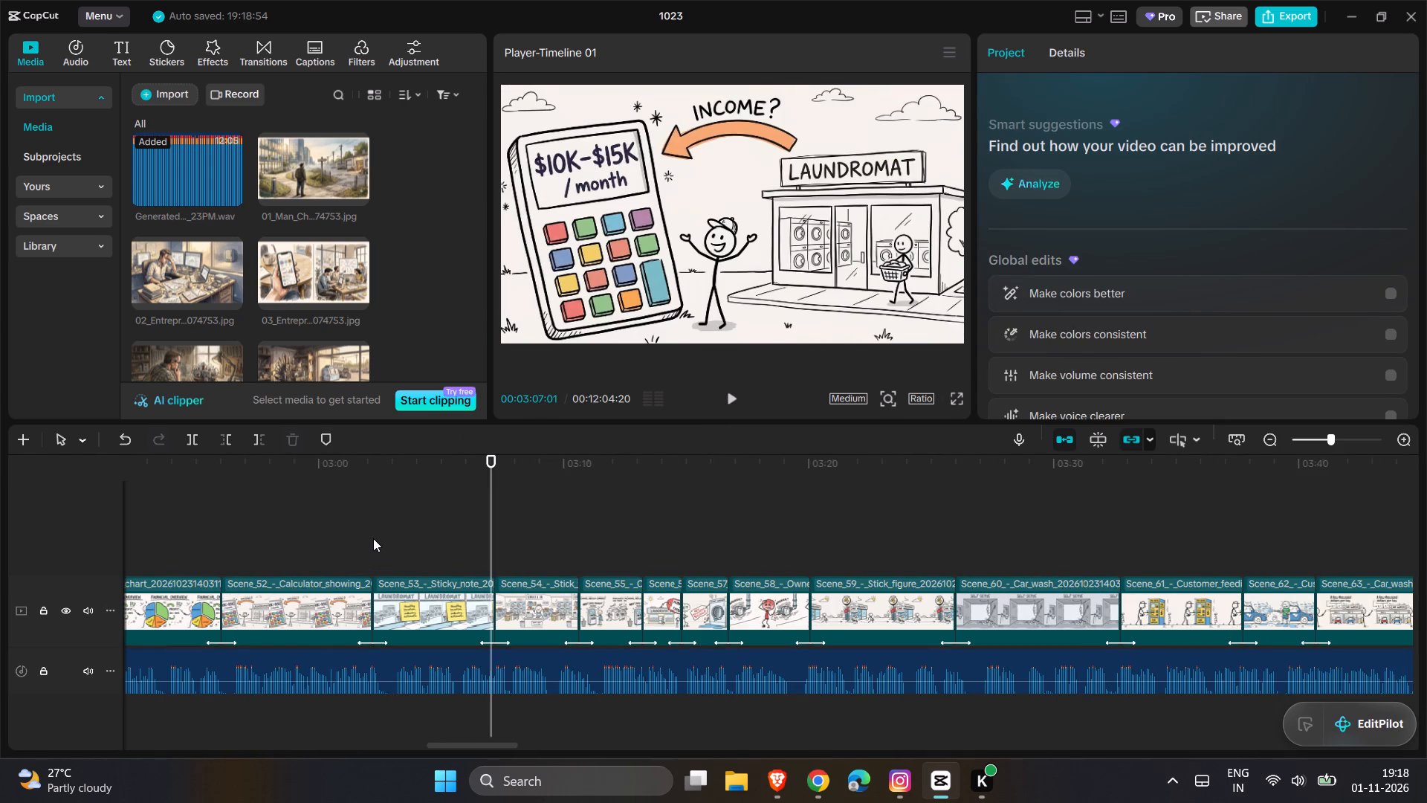
{"action": "left_click", "coordinate": [373, 538]}
{"action": "key", "text": "space"}
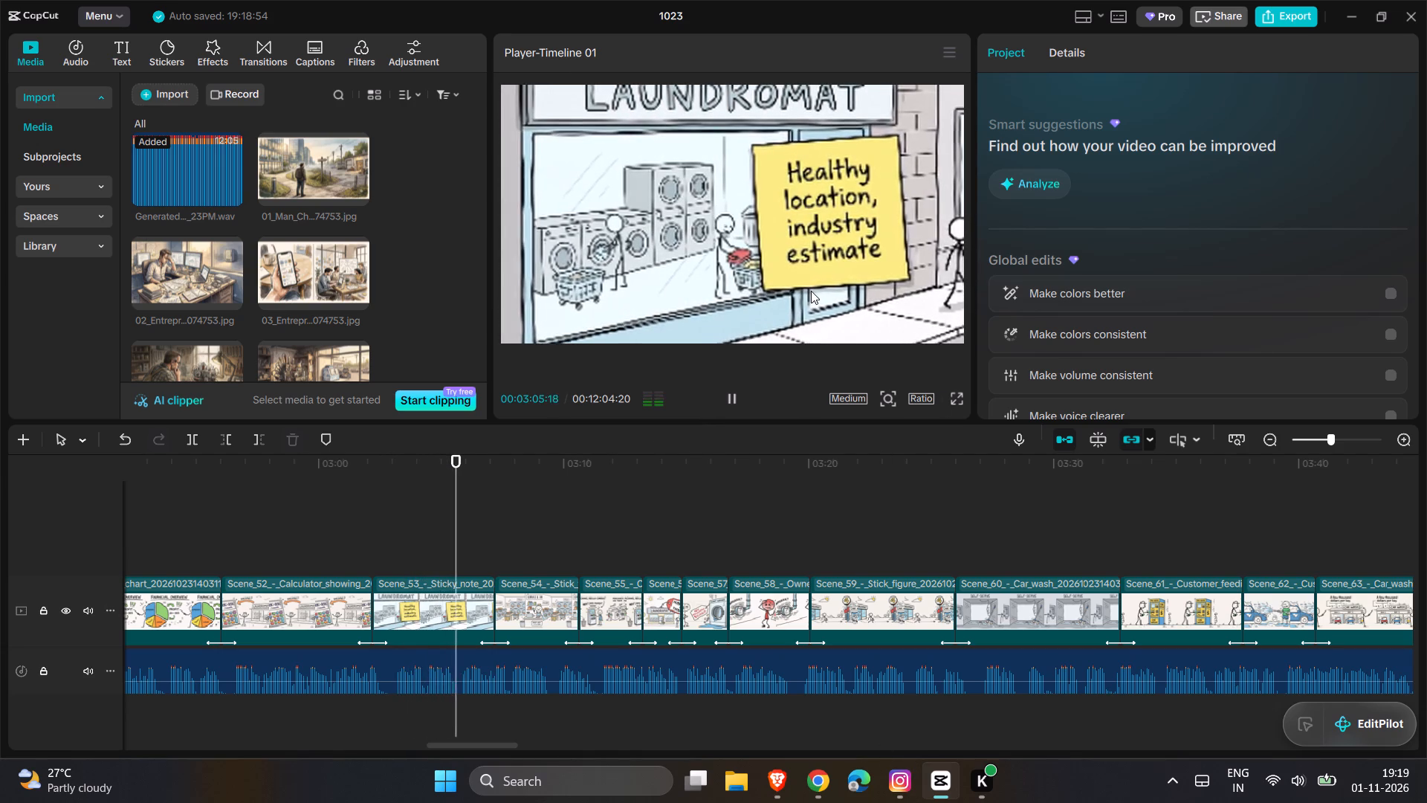
Enlarge the Scene_55 card payment kiosk clip at 00:03:11:10, keyframing its scale at 122%.
{"action": "scroll", "coordinate": [811, 291], "scroll_direction": "down", "scroll_amount": 5, "text": "ctrl"}
{"action": "scroll", "coordinate": [811, 291], "scroll_direction": "up", "scroll_amount": 5, "text": "ctrl"}
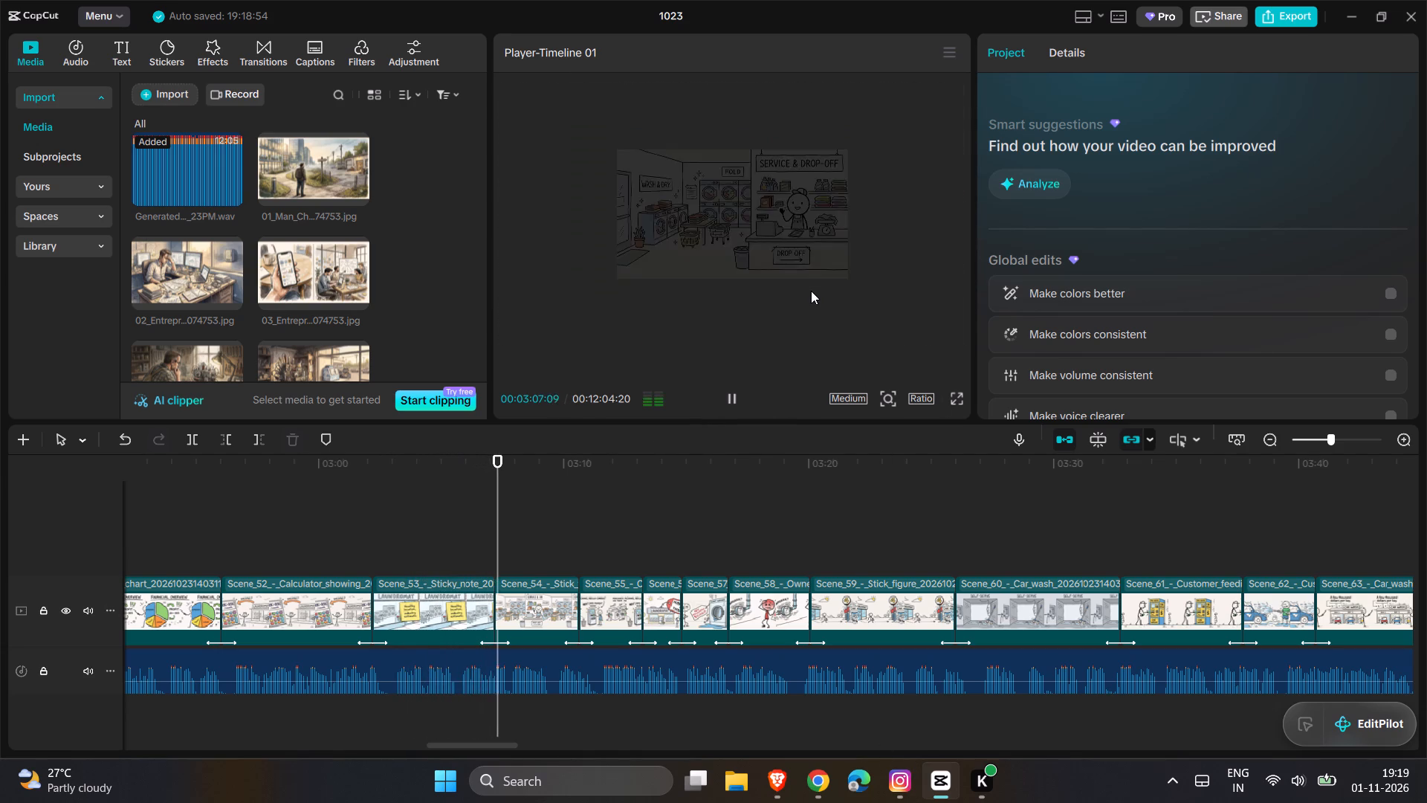
{"action": "scroll", "coordinate": [811, 291], "scroll_direction": "down", "scroll_amount": 4, "text": "ctrl"}
{"action": "scroll", "coordinate": [811, 291], "scroll_direction": "up", "scroll_amount": 1, "text": "ctrl"}
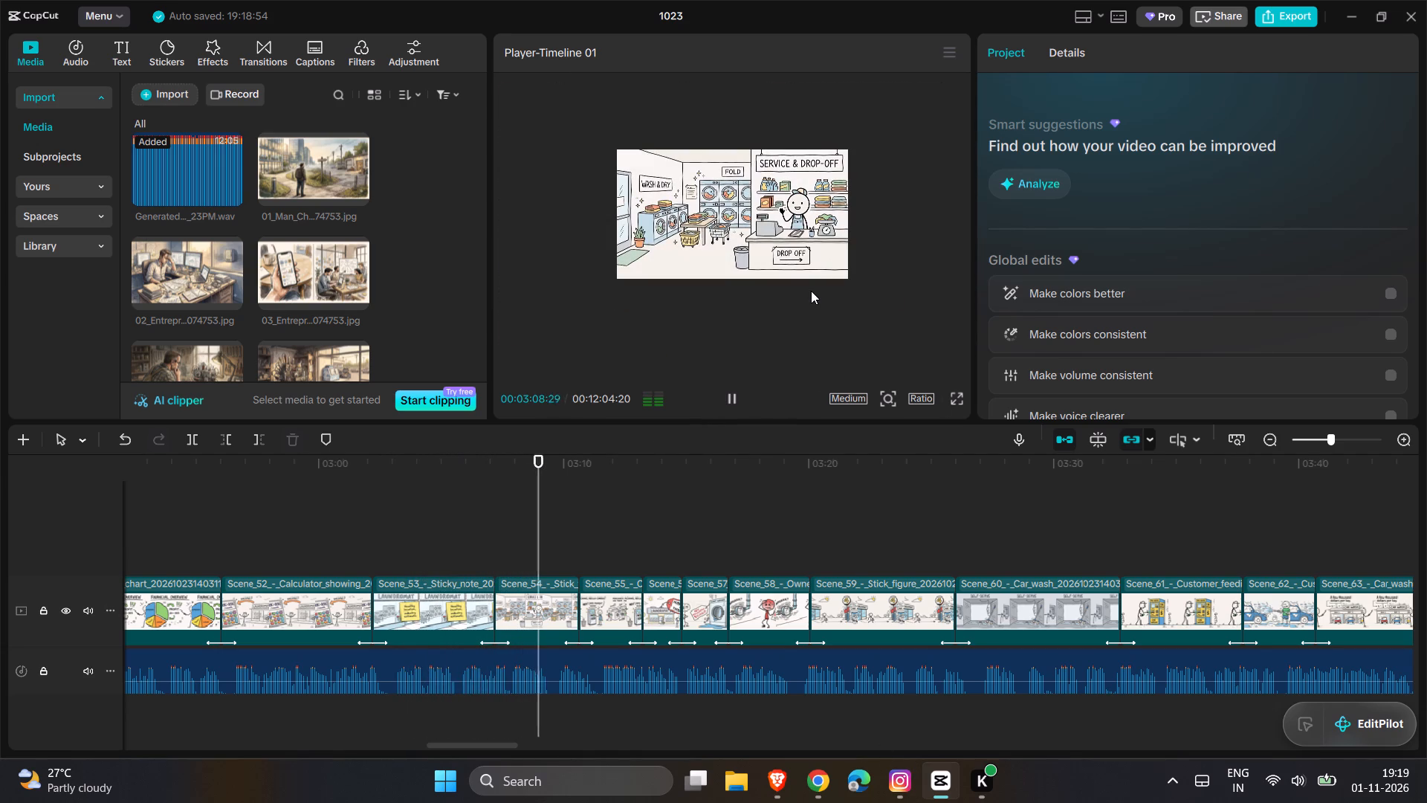
{"action": "scroll", "coordinate": [820, 310], "scroll_direction": "up", "scroll_amount": 2, "text": "ctrl"}
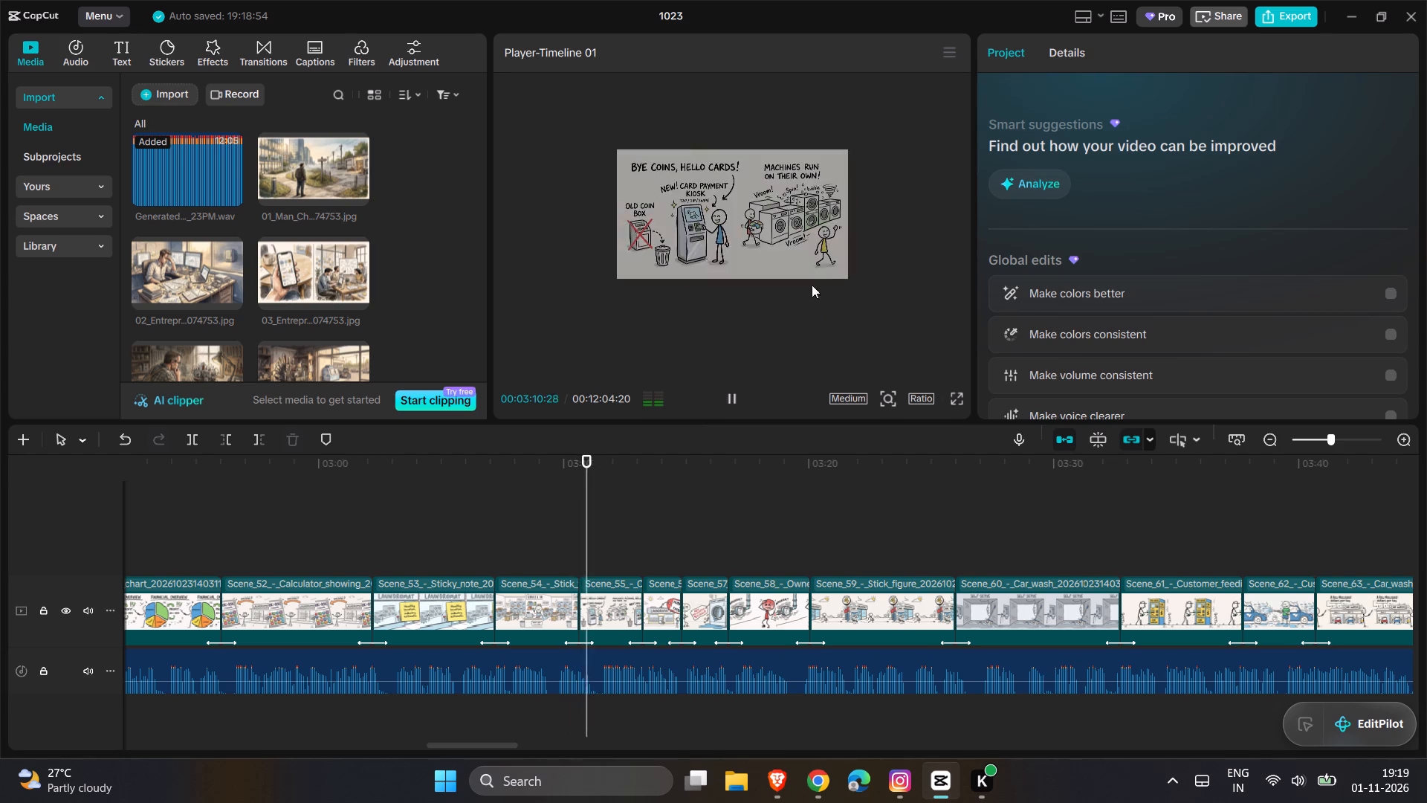
{"action": "left_click", "coordinate": [782, 196]}
{"action": "left_click_drag", "start_coordinate": [847, 274], "coordinate": [873, 312]}
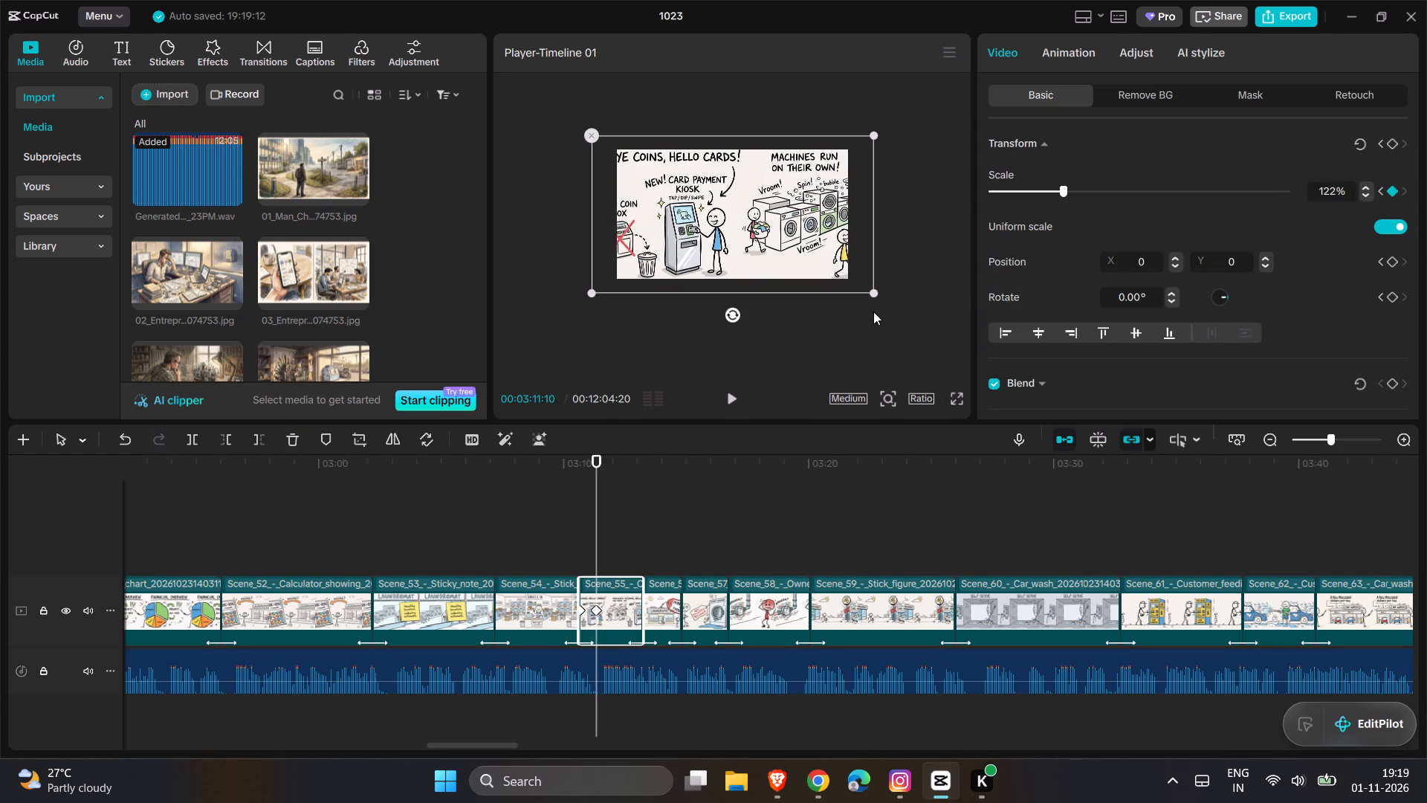
Play the timeline from 00:03:11:10 to review the enlarged Scene_55 clip.
{"action": "scroll", "coordinate": [873, 312], "scroll_direction": "up", "scroll_amount": 2, "text": "ctrl"}
{"action": "key", "text": "space"}
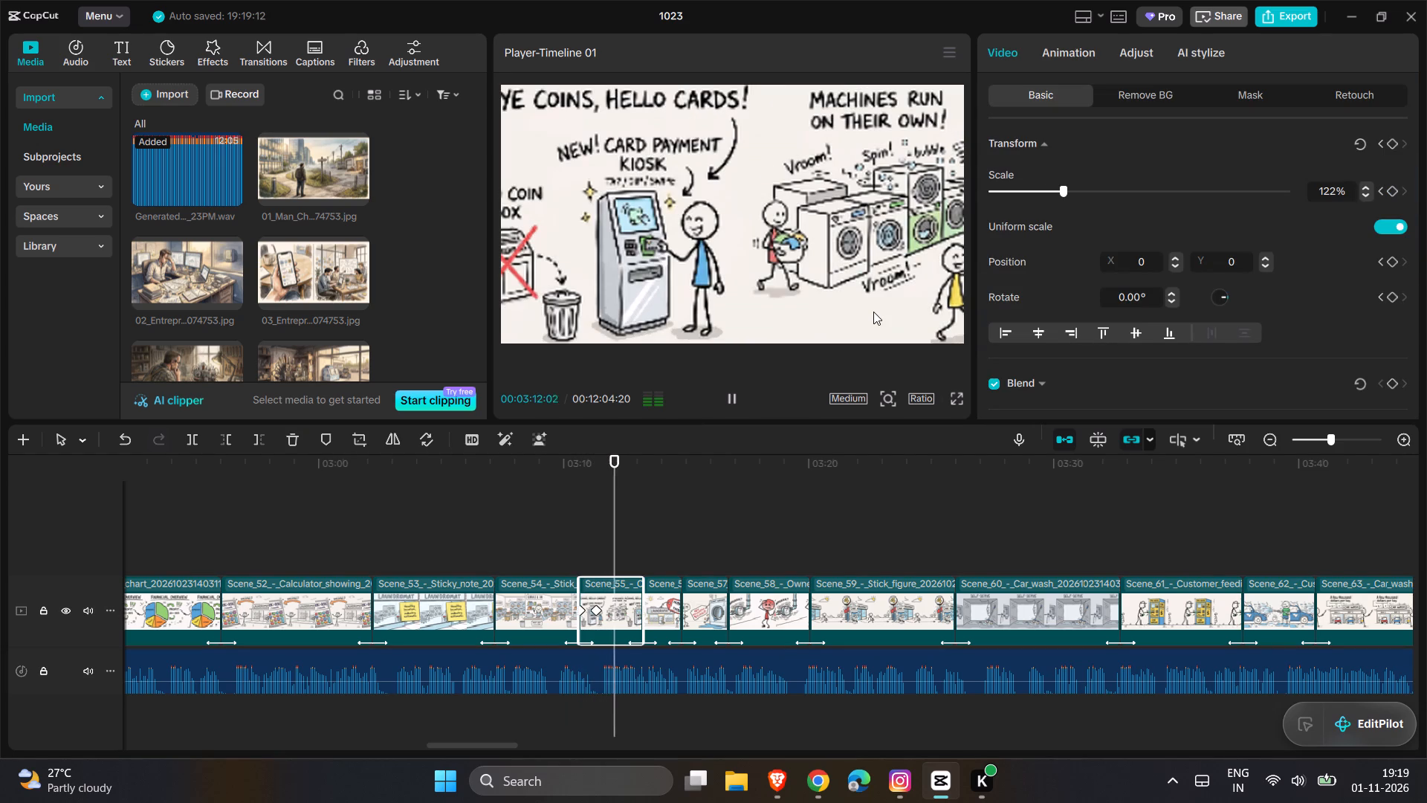
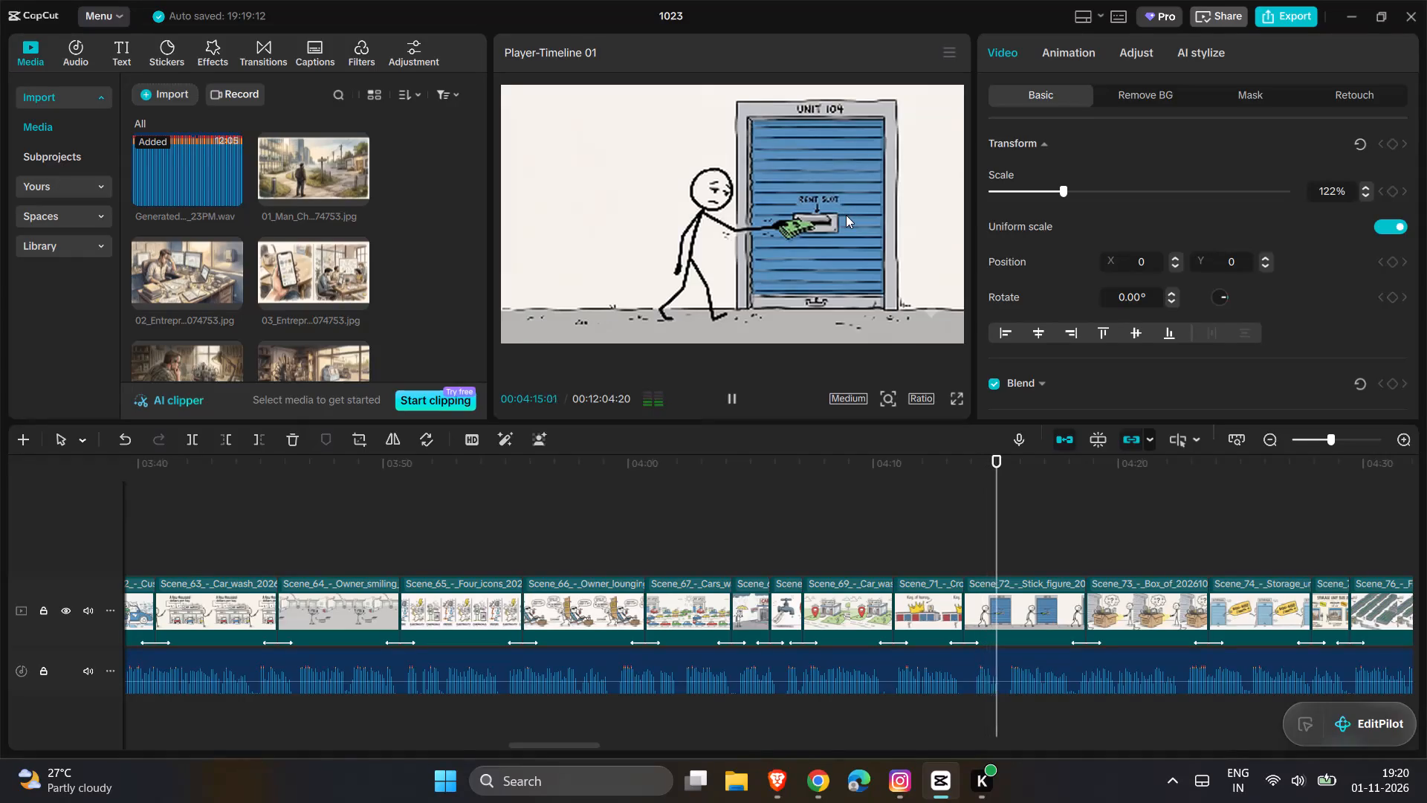
Pause at 00:04:16:16 and enlarge the Scene_72 storage unit clip, keyframing its scale at 107%.
{"action": "scroll", "coordinate": [846, 215], "scroll_direction": "down", "scroll_amount": 2, "text": "ctrl"}
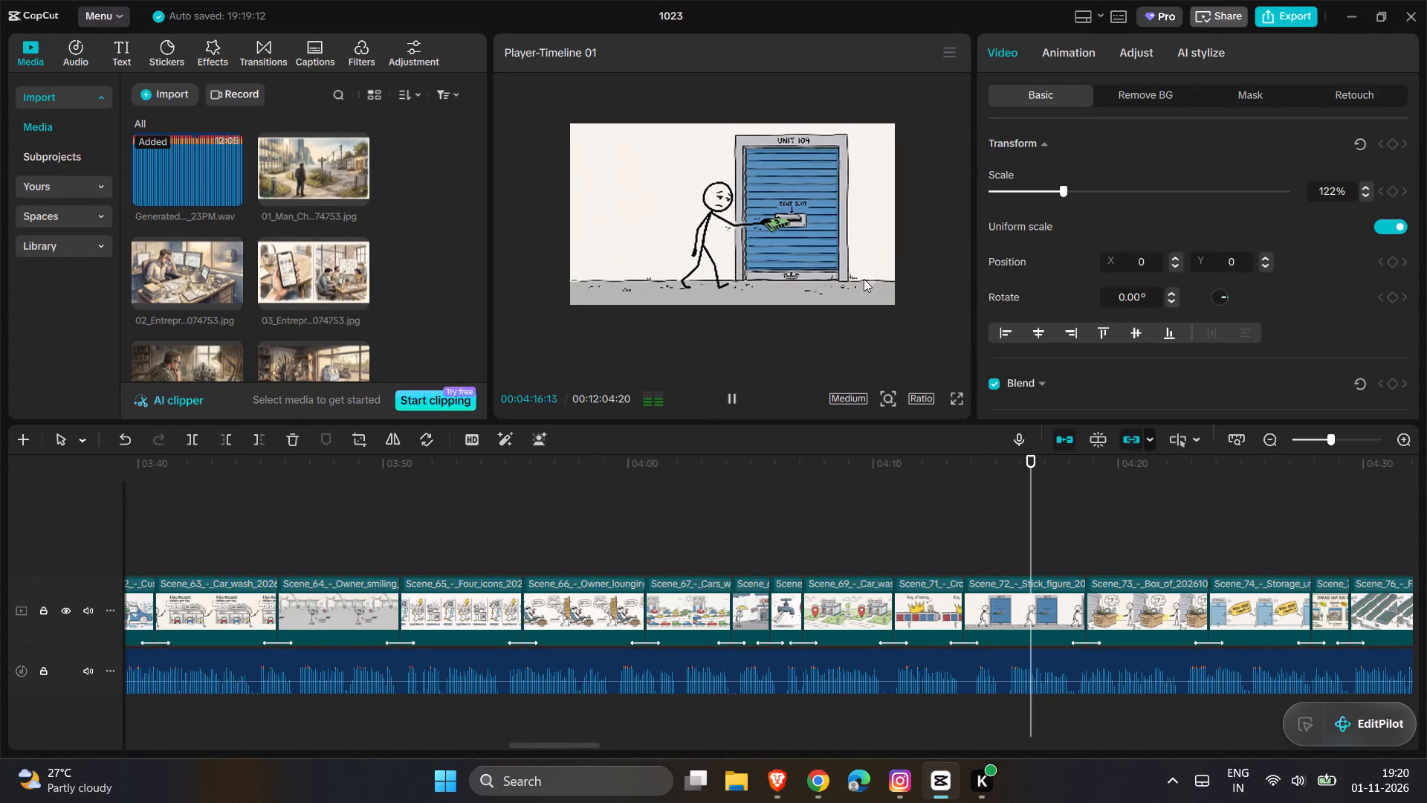
{"action": "left_click", "coordinate": [864, 279]}
{"action": "left_click_drag", "start_coordinate": [889, 302], "coordinate": [896, 307]}
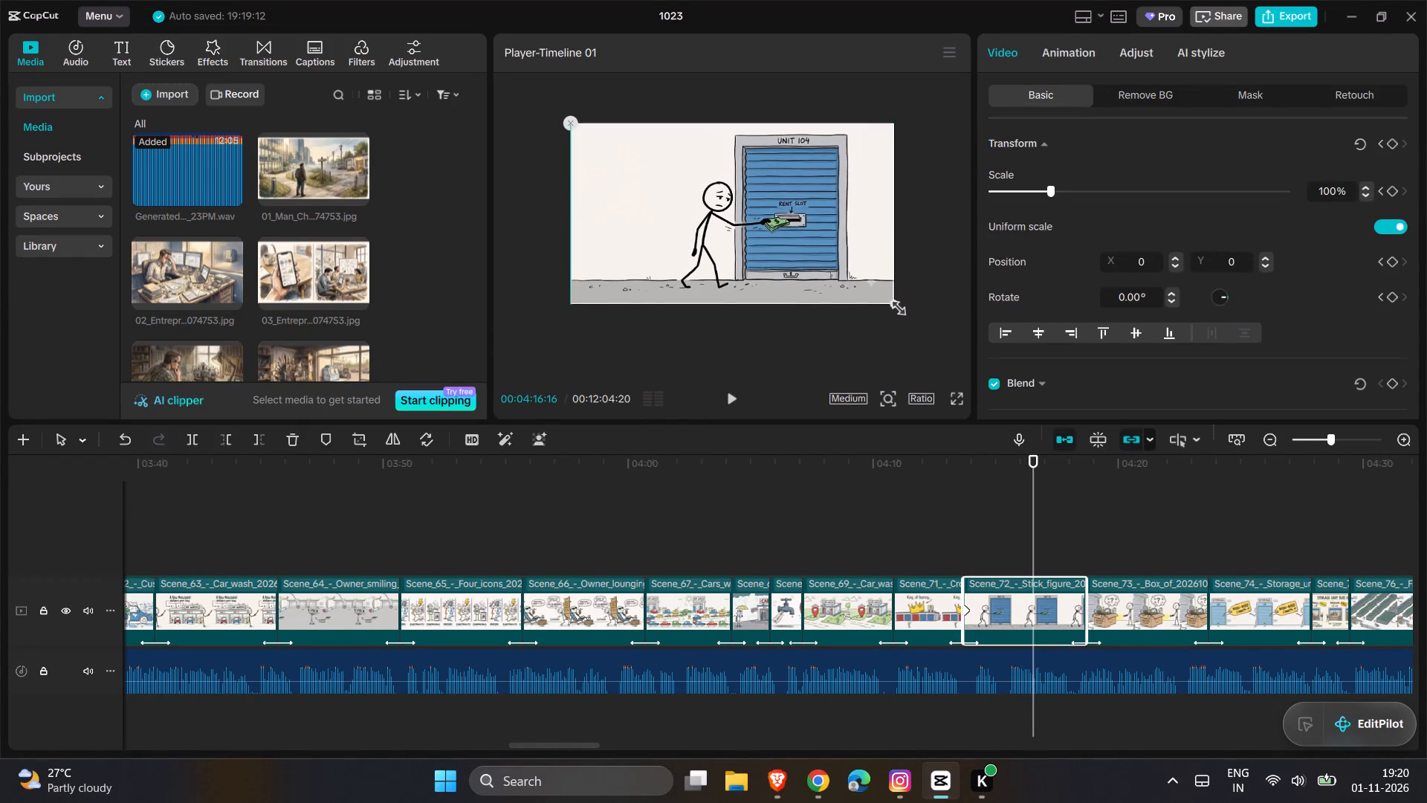
{"action": "left_click_drag", "start_coordinate": [896, 307], "coordinate": [926, 330]}
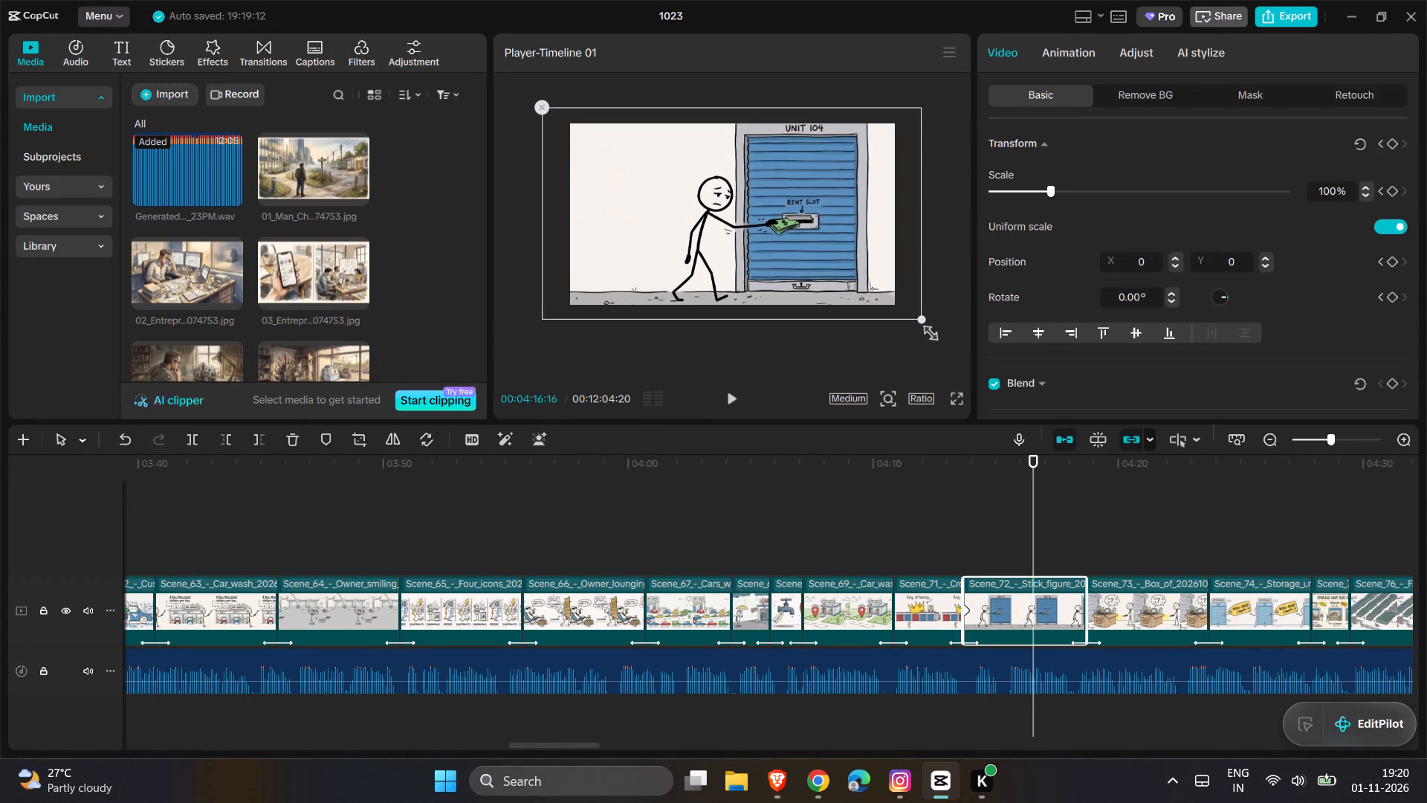
{"action": "left_click_drag", "start_coordinate": [926, 330], "coordinate": [922, 333]}
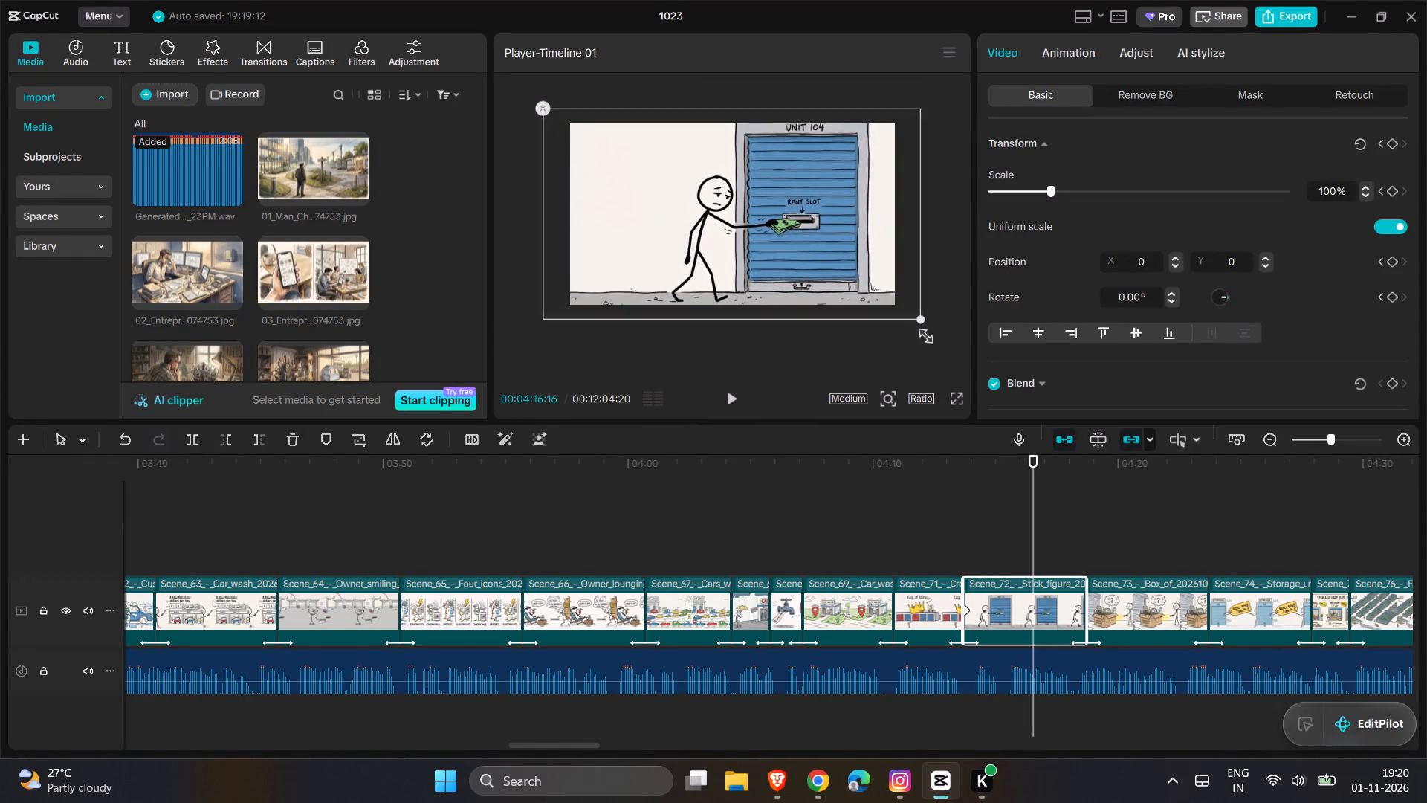
{"action": "left_click_drag", "start_coordinate": [922, 333], "coordinate": [894, 338]}
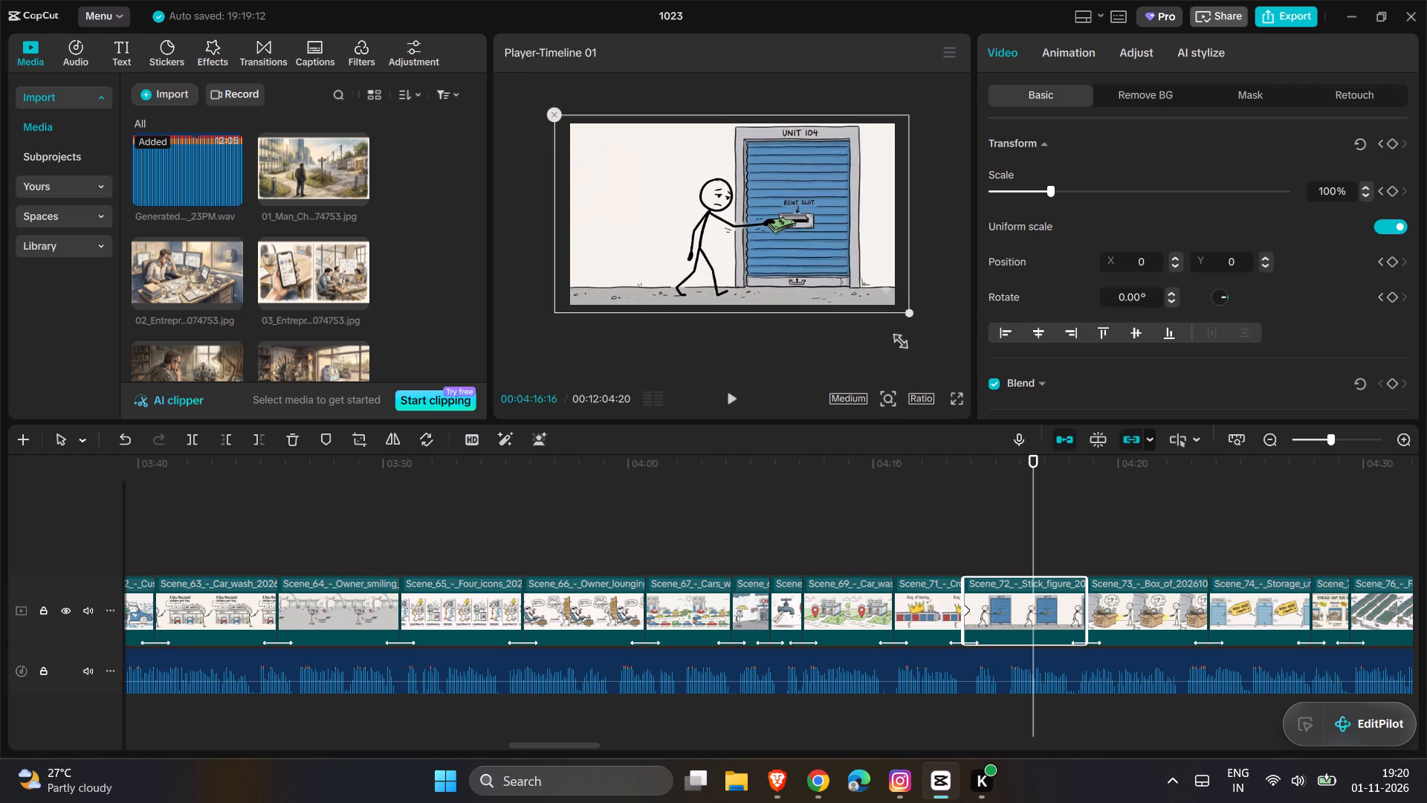
{"action": "left_click_drag", "start_coordinate": [894, 338], "coordinate": [890, 337]}
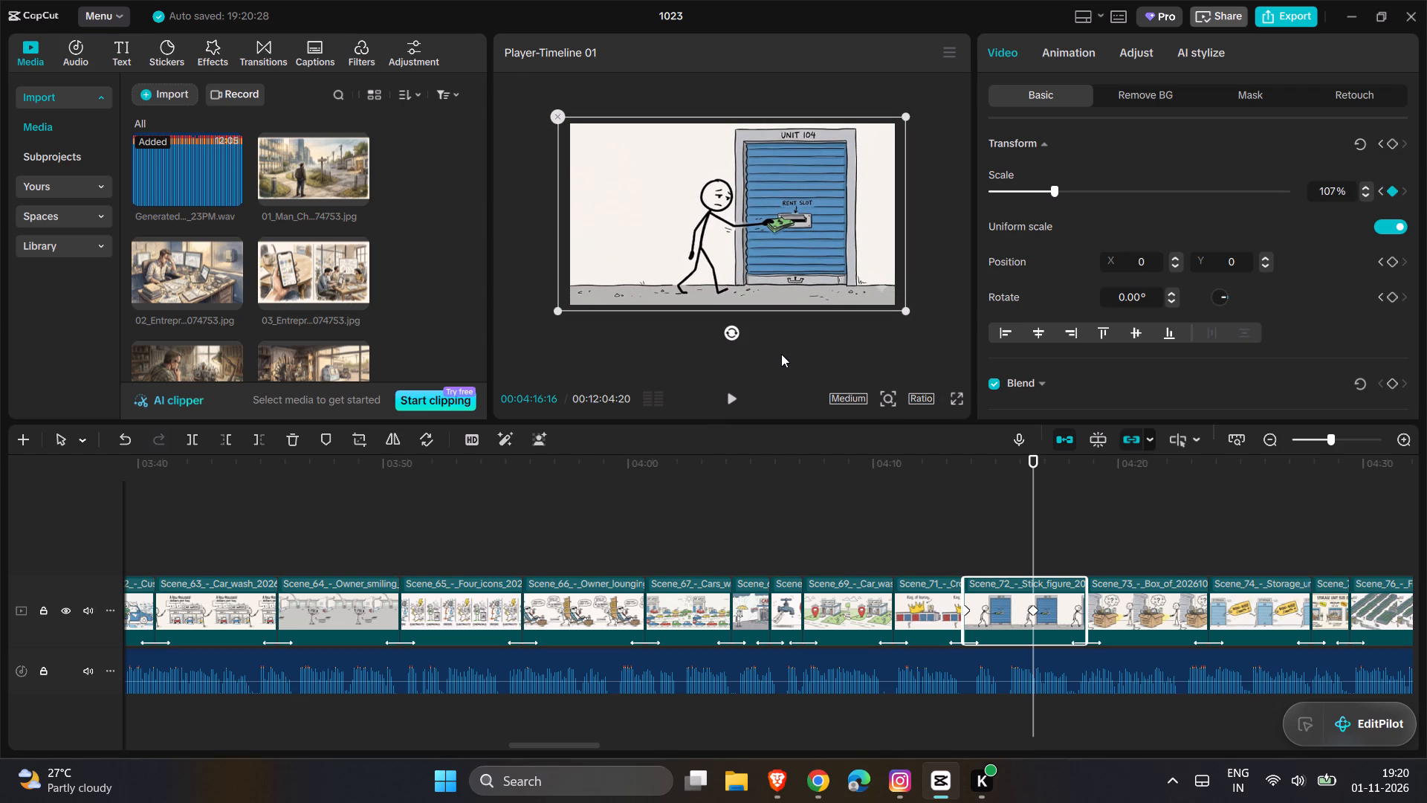
Play the timeline from 00:04:16:16 with no clip selected to review the scenes following Scene_72.
{"action": "left_click", "coordinate": [781, 354]}
{"action": "key", "text": "space"}
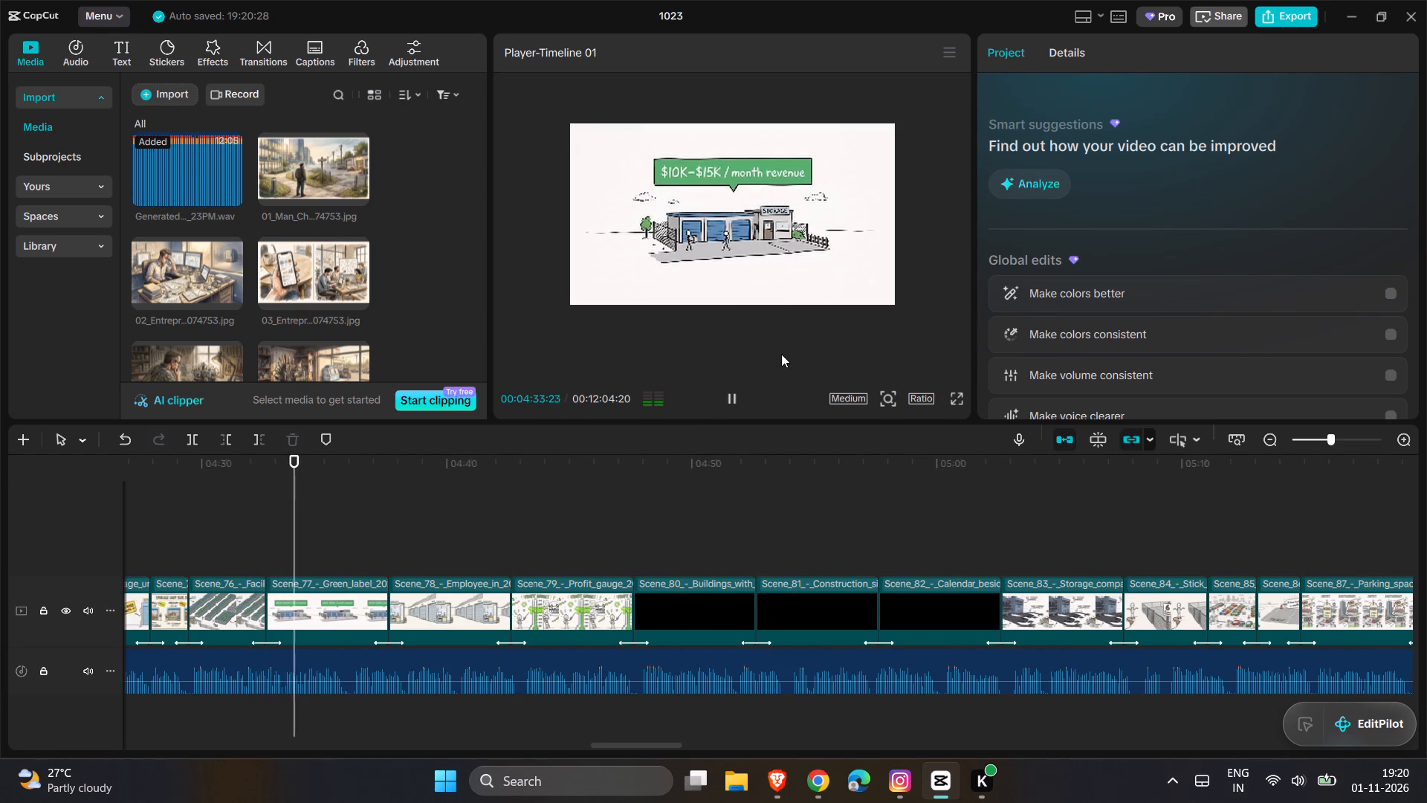
{"action": "scroll", "coordinate": [541, 531], "scroll_direction": "right", "scroll_amount": 1}
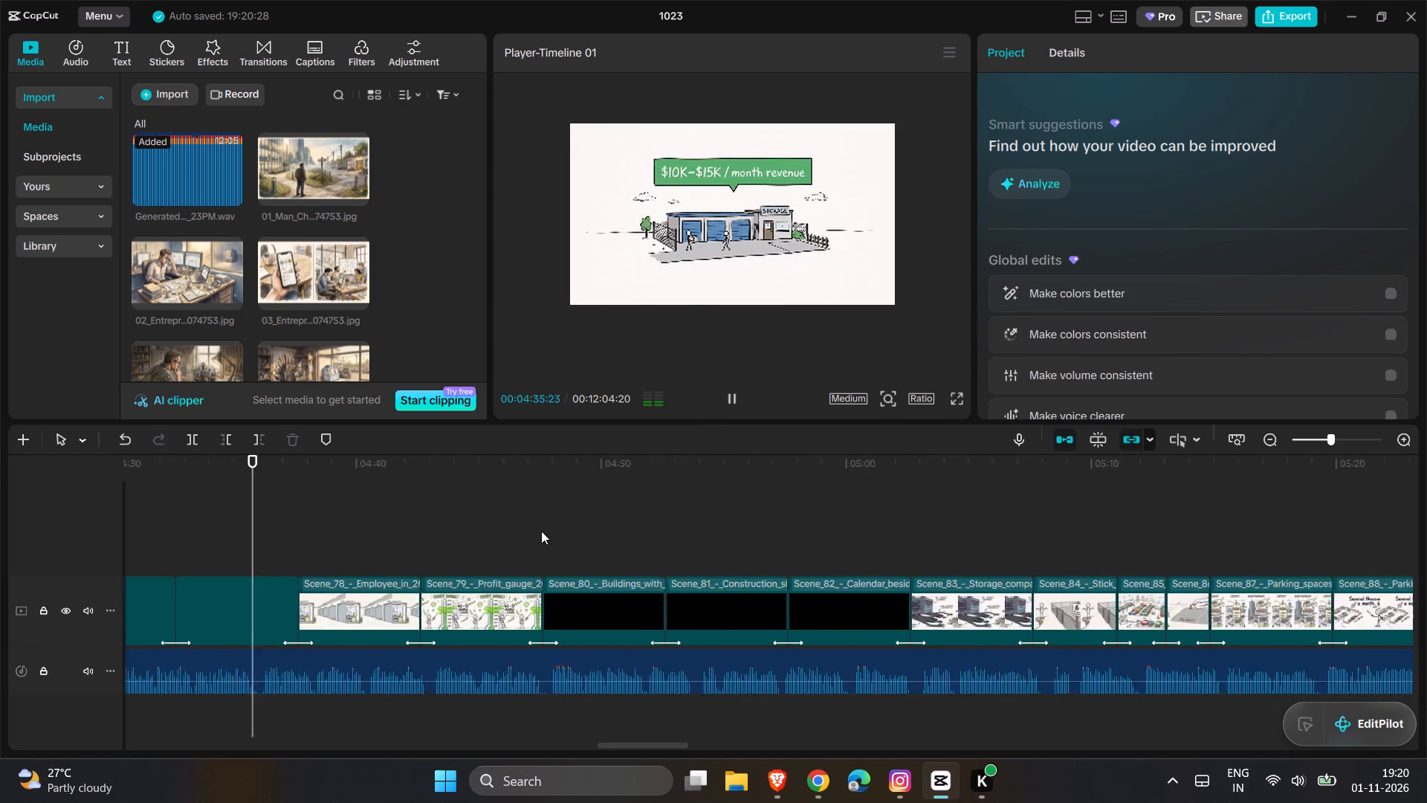
{"action": "scroll", "coordinate": [541, 531], "scroll_direction": "right", "scroll_amount": 1}
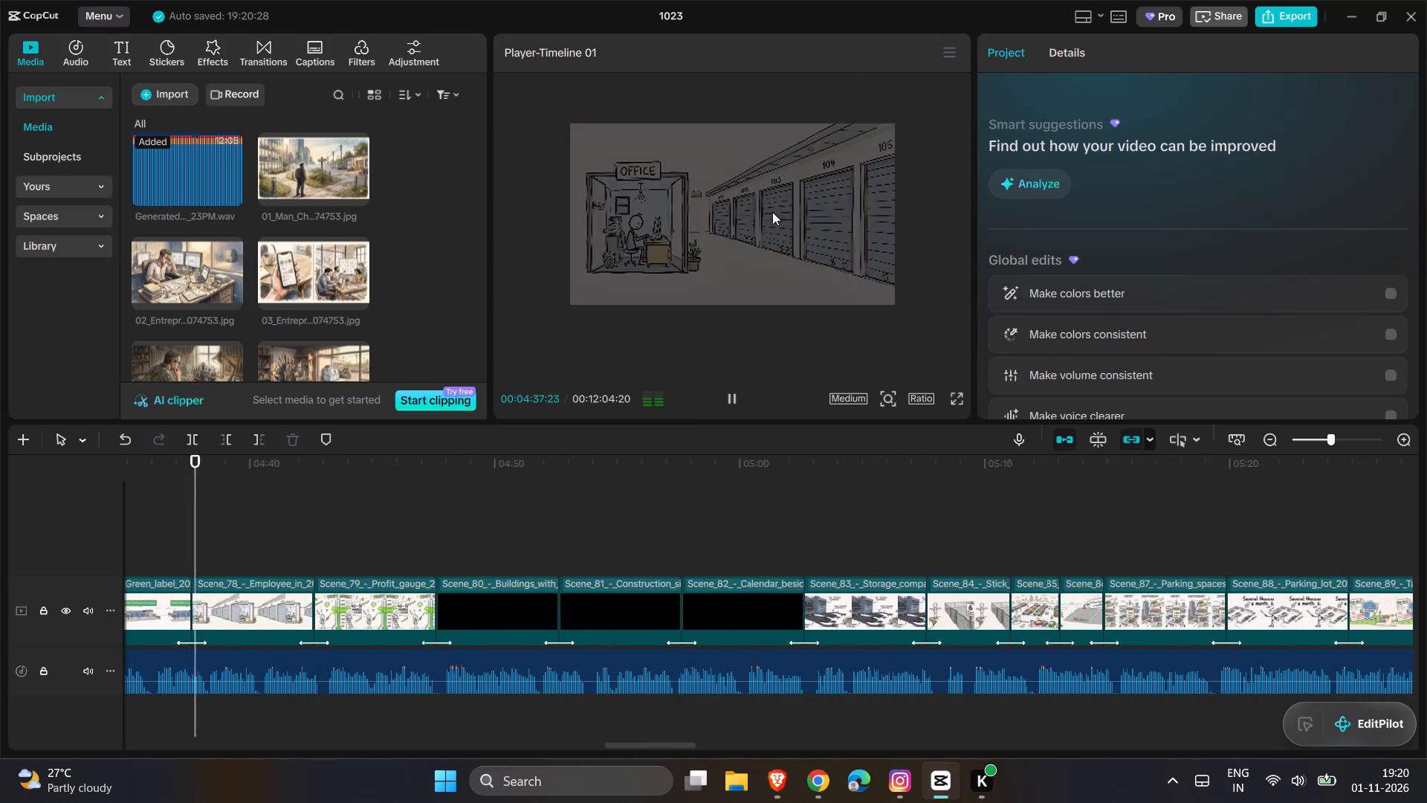
Pause at 00:04:38:04 and shift the Scene_78 storage office clip, keyframing its position at X -138, Y -127.
{"action": "left_click", "coordinate": [789, 190]}
{"action": "left_click_drag", "start_coordinate": [885, 299], "coordinate": [887, 300]}
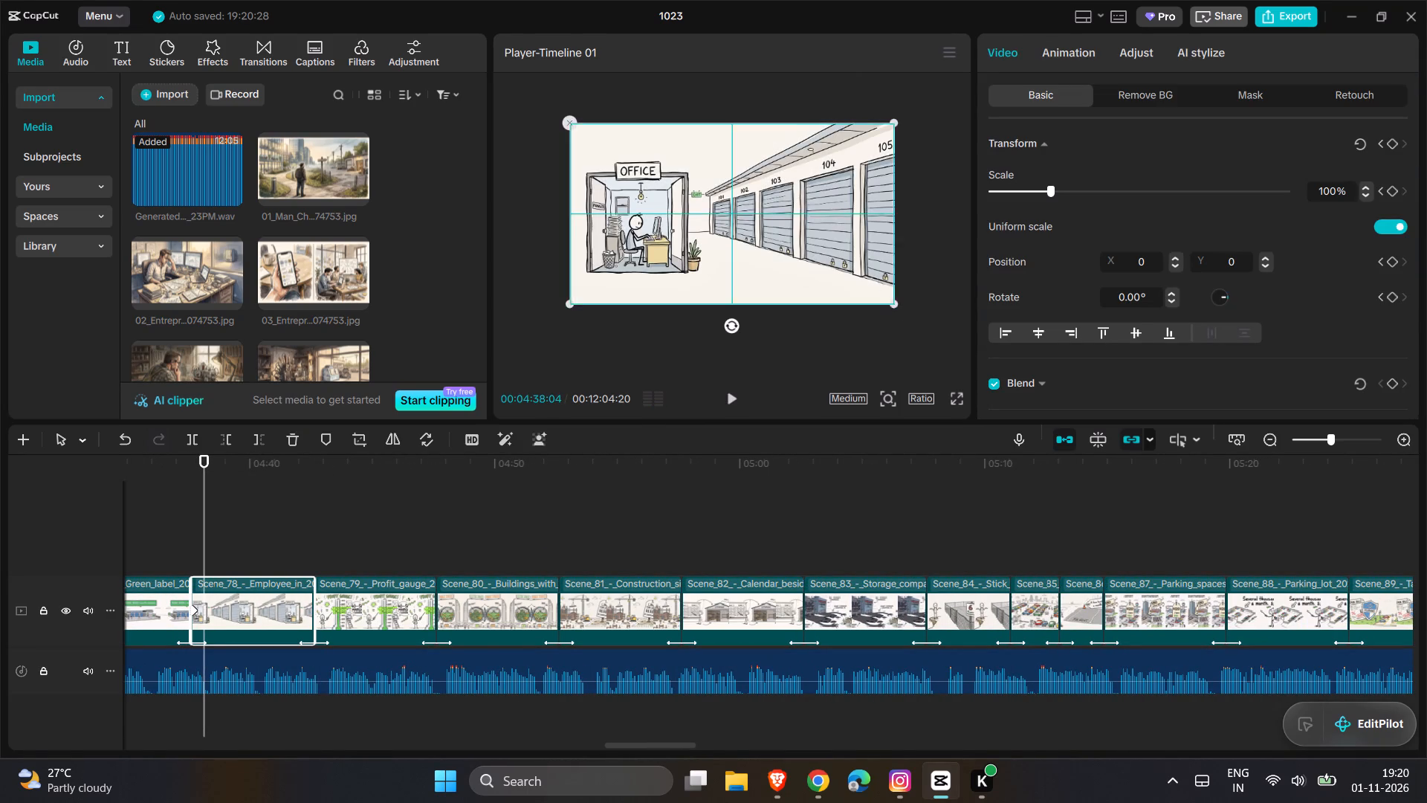
{"action": "left_click_drag", "start_coordinate": [887, 300], "coordinate": [887, 294]}
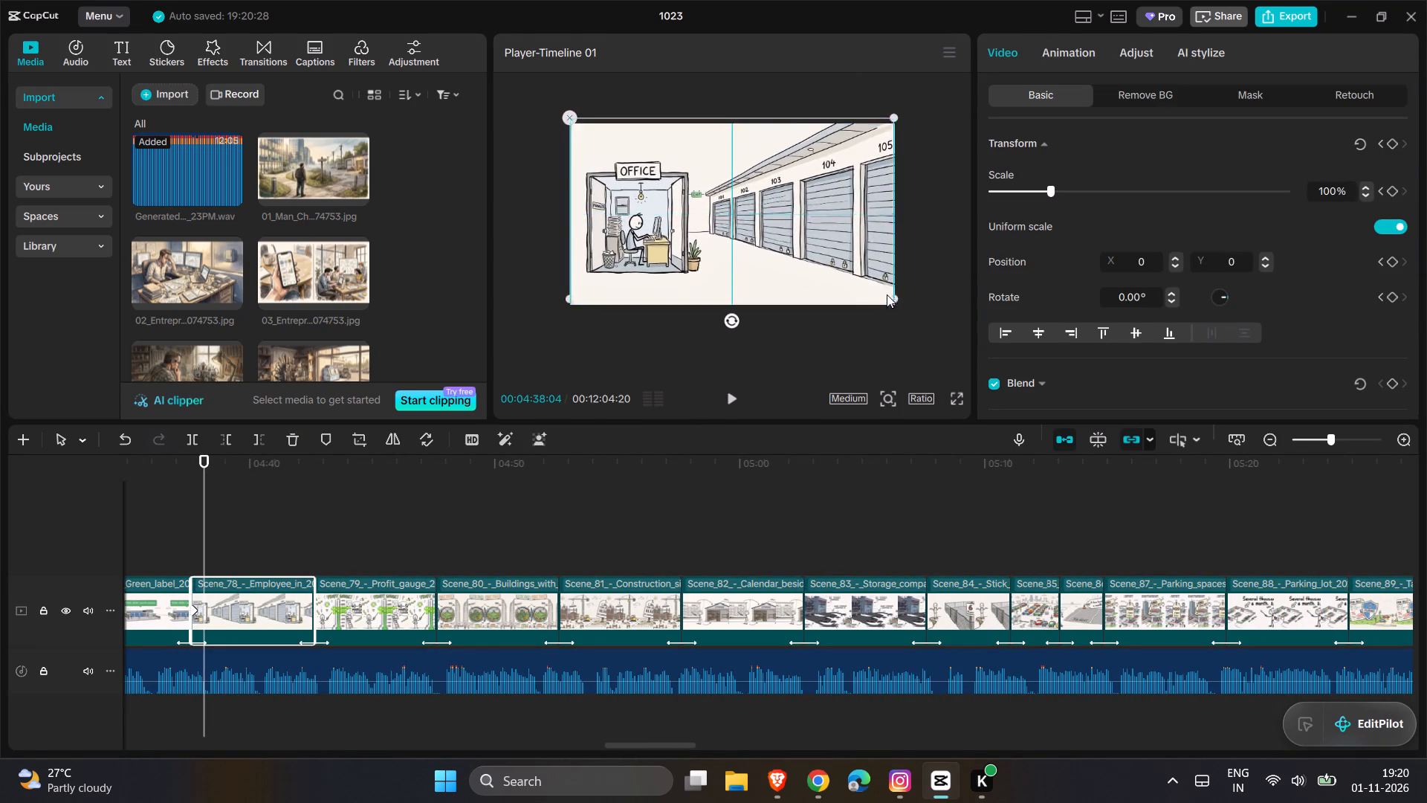
{"action": "left_click_drag", "start_coordinate": [887, 294], "coordinate": [874, 310]}
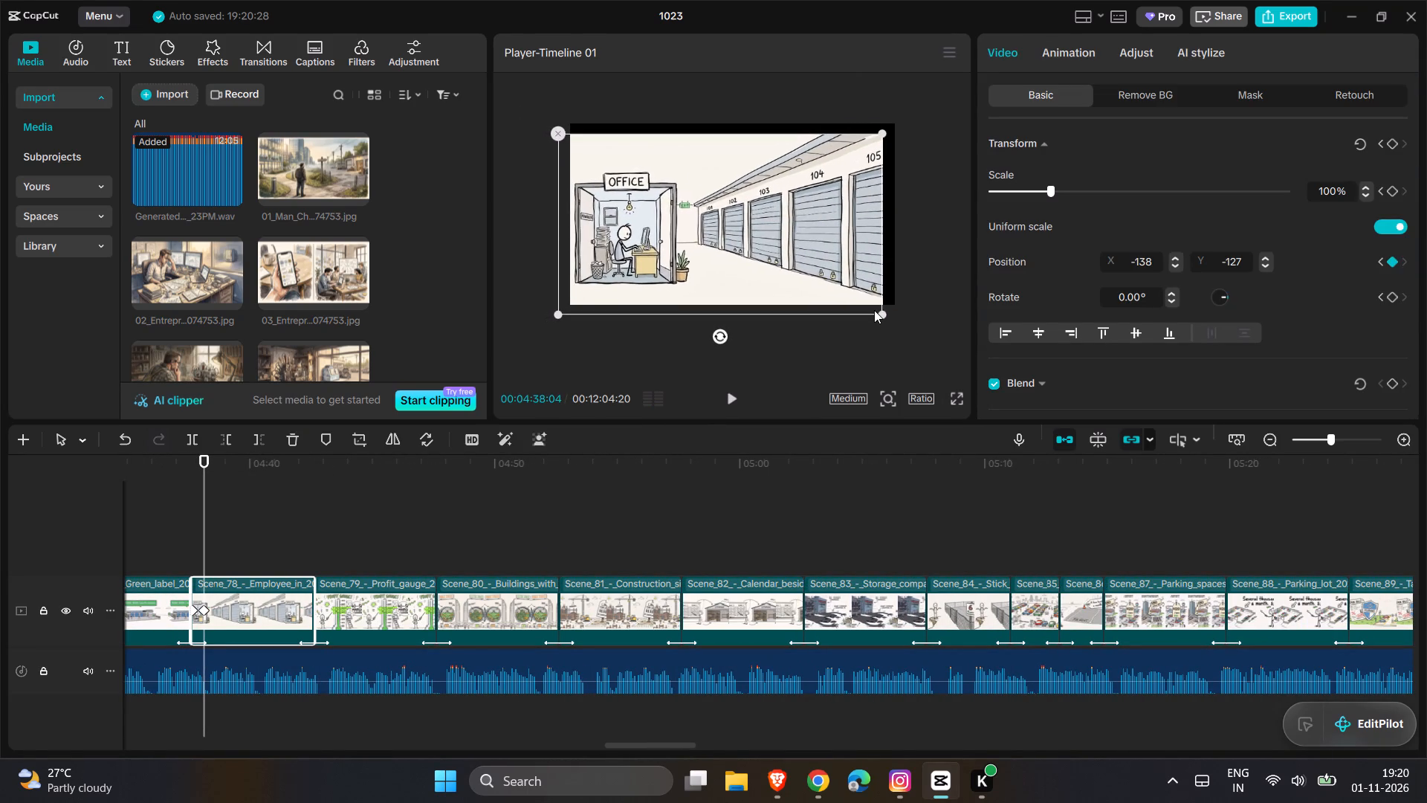
Play the shifted Scene_78 clip, skip to 00:04:45:24 in the Scene_79 profit gauge clip, and continue reviewing with no clip selected.
{"action": "key", "text": "space"}
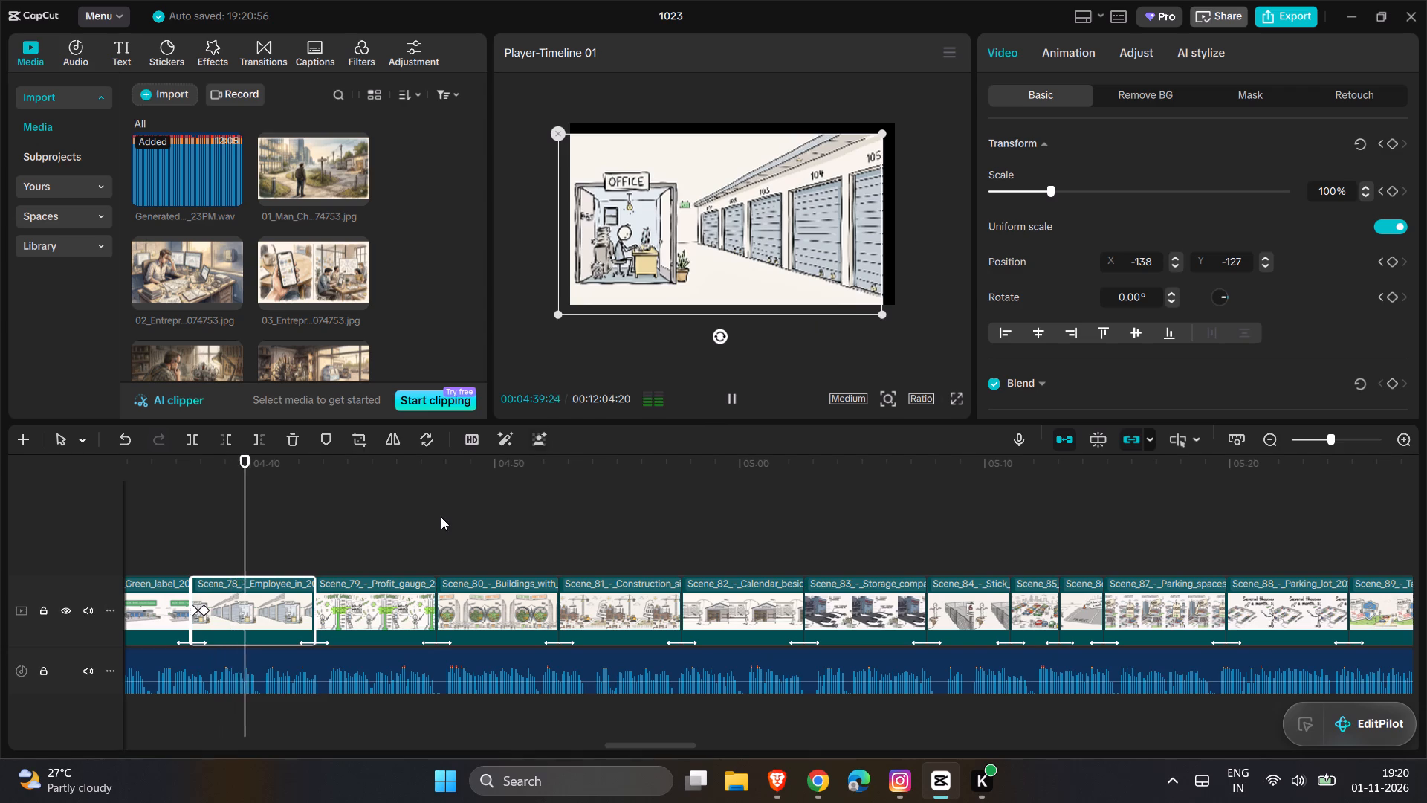
{"action": "left_click", "coordinate": [392, 520]}
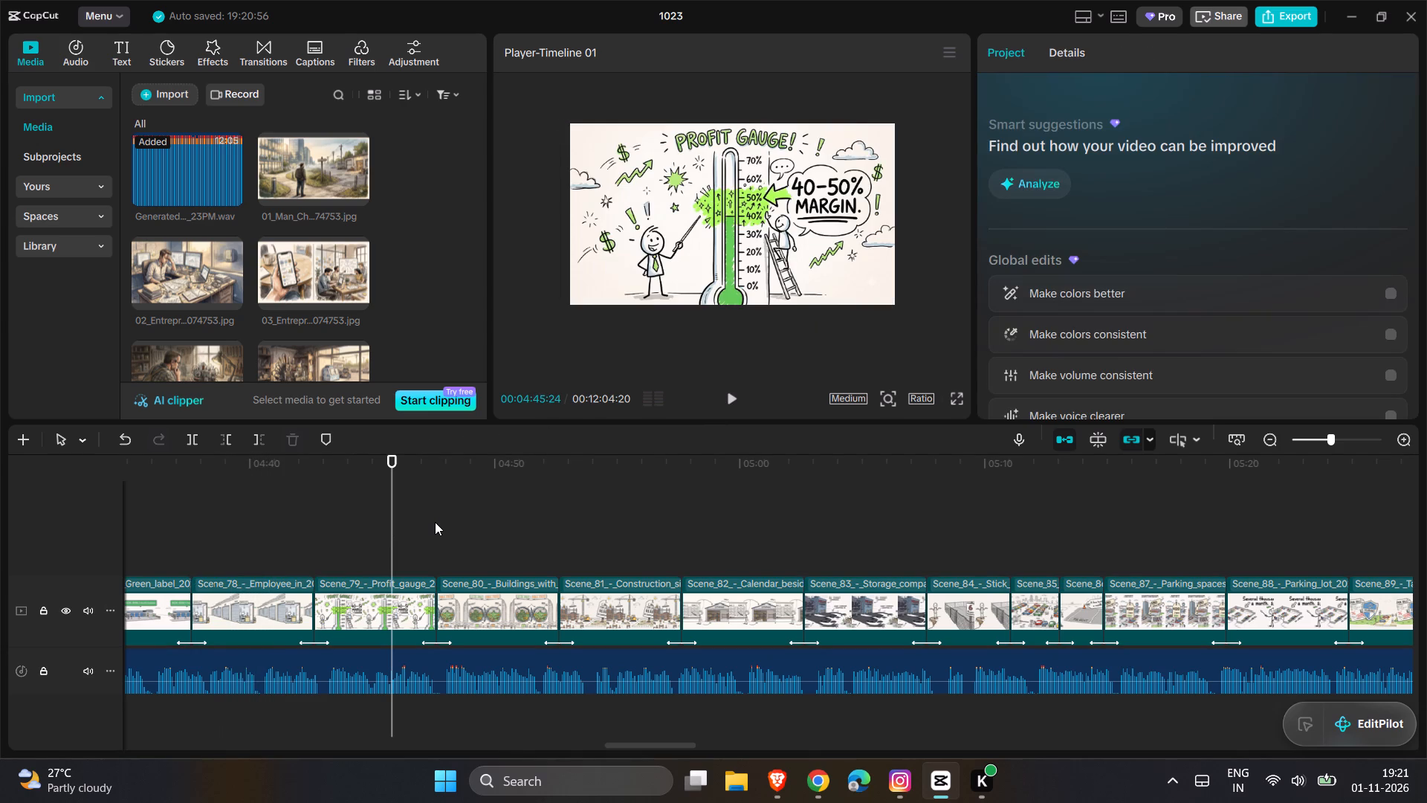
{"action": "key", "text": "space"}
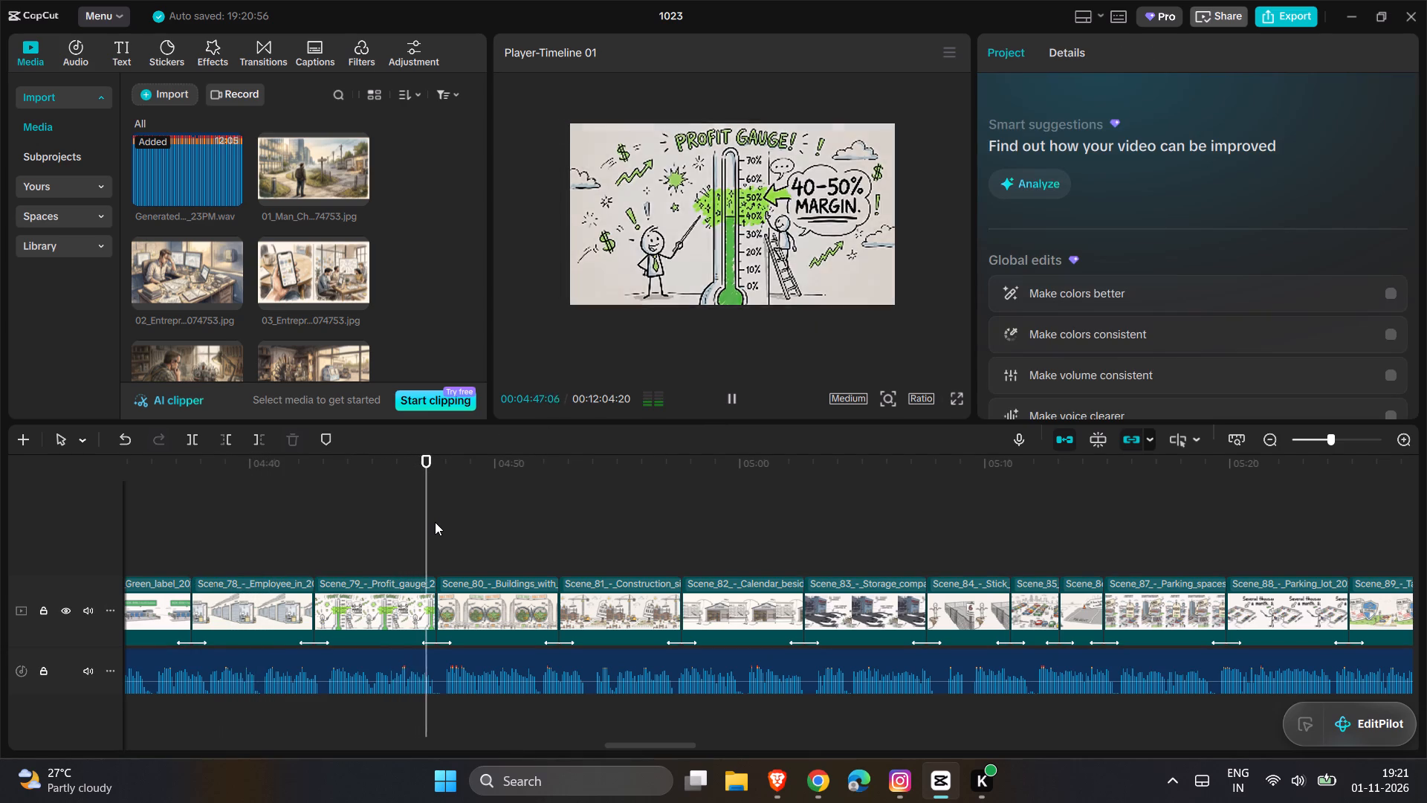
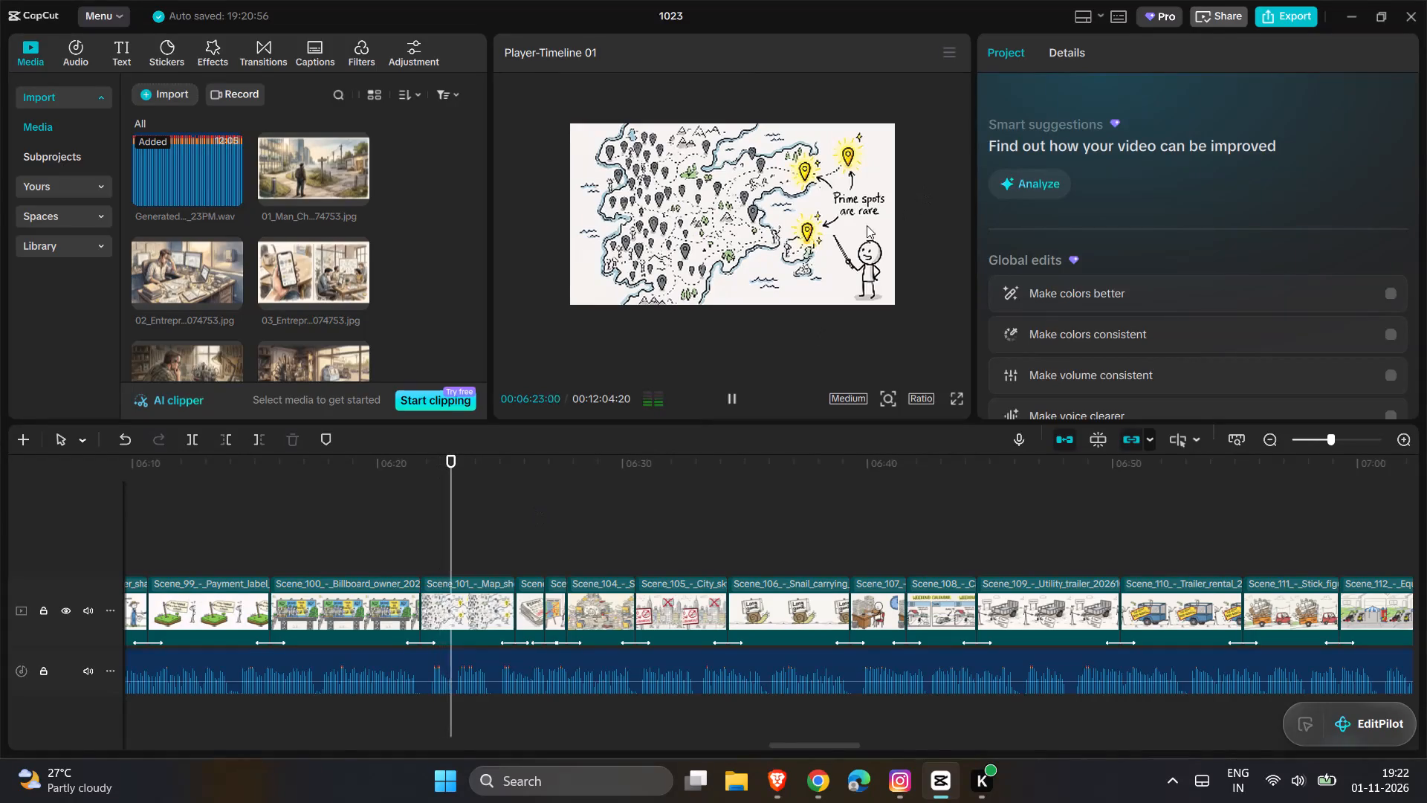
Pause at 00:06:23:12 and enlarge the Scene_101 map clip slightly beyond the frame.
{"action": "left_click", "coordinate": [789, 258]}
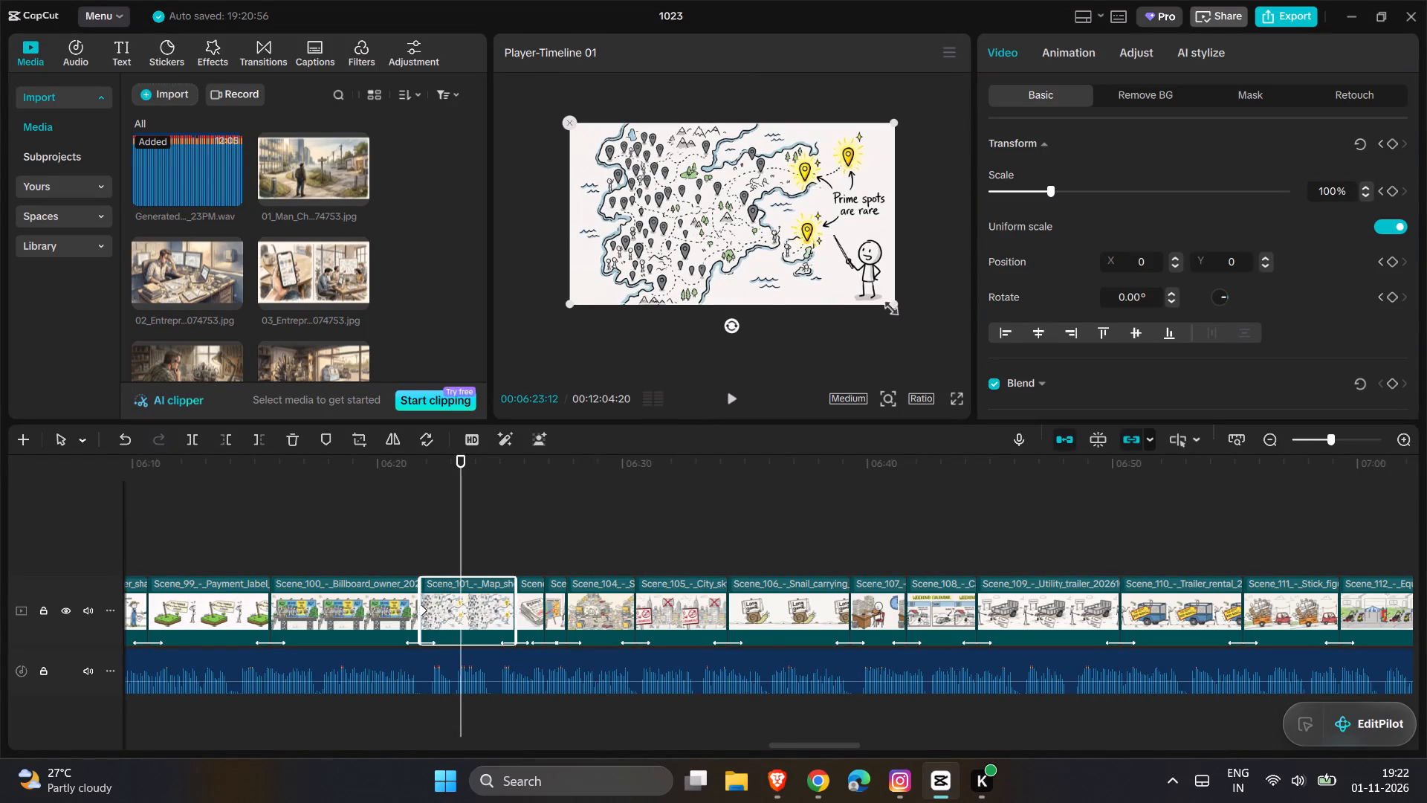
{"action": "left_click_drag", "start_coordinate": [888, 303], "coordinate": [889, 316]}
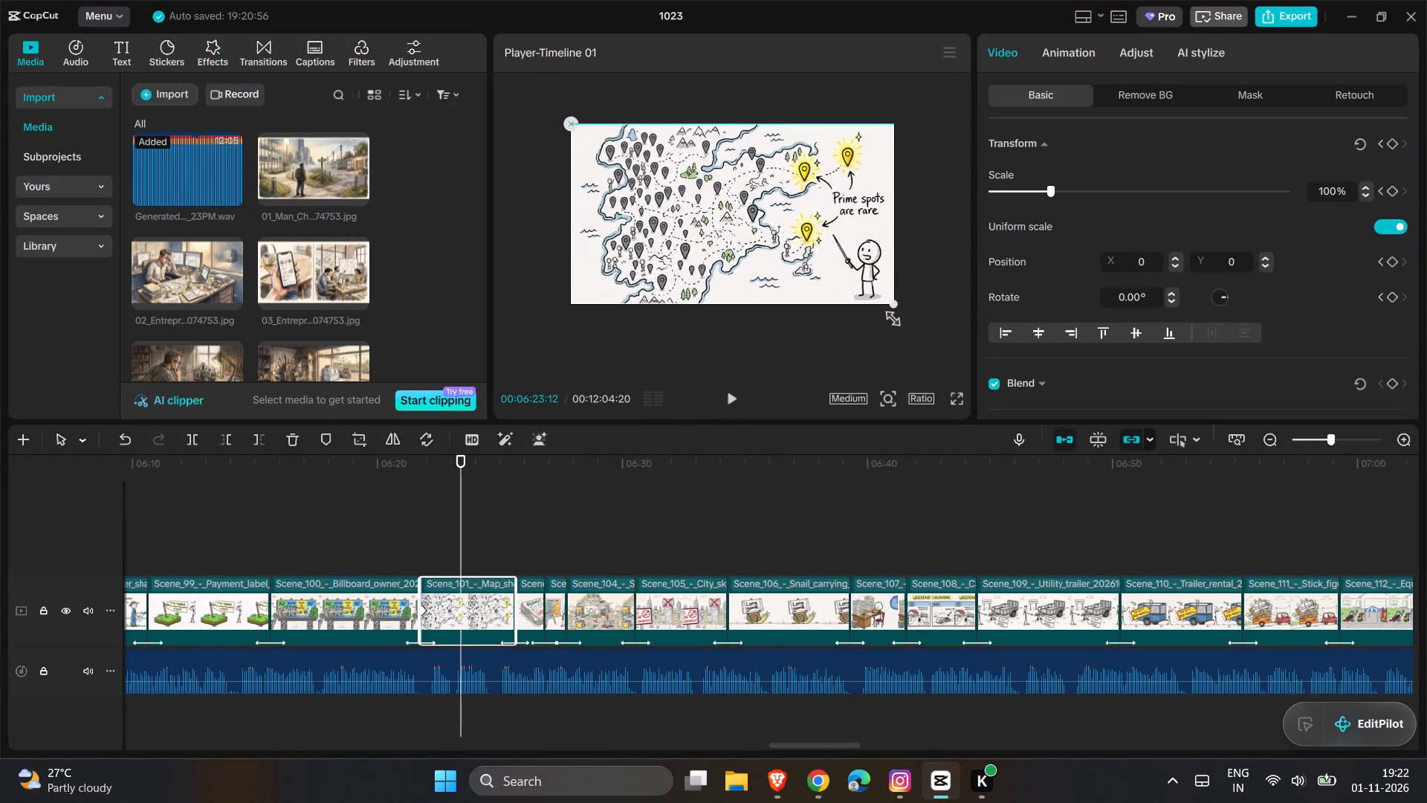
{"action": "left_click_drag", "start_coordinate": [889, 316], "coordinate": [890, 343]}
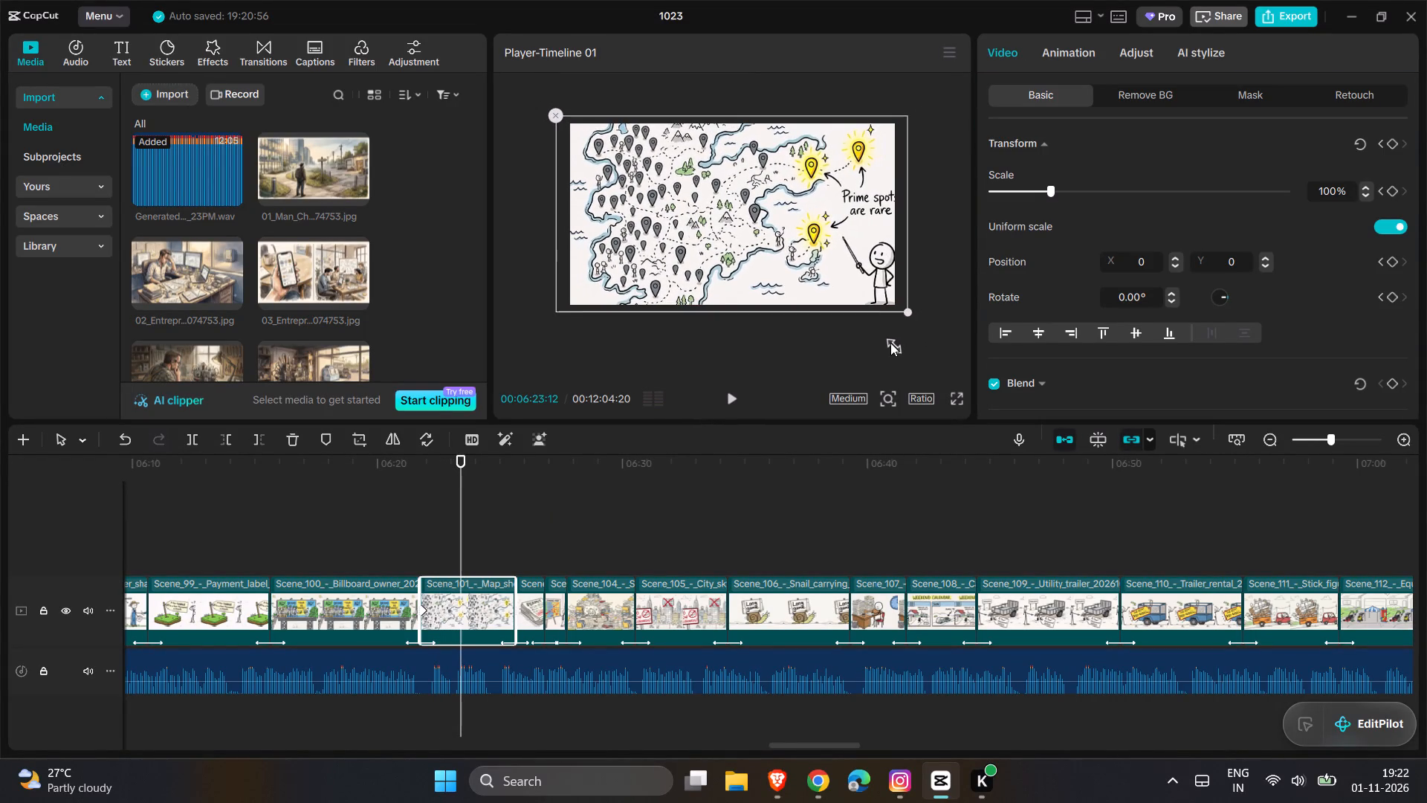
Play from the Scene_105 city clip, skip through Scene_106 to 00:06:40:10 in Scene_107, and examine its frame up close.
{"action": "left_click", "coordinate": [669, 523]}
{"action": "key", "text": "space"}
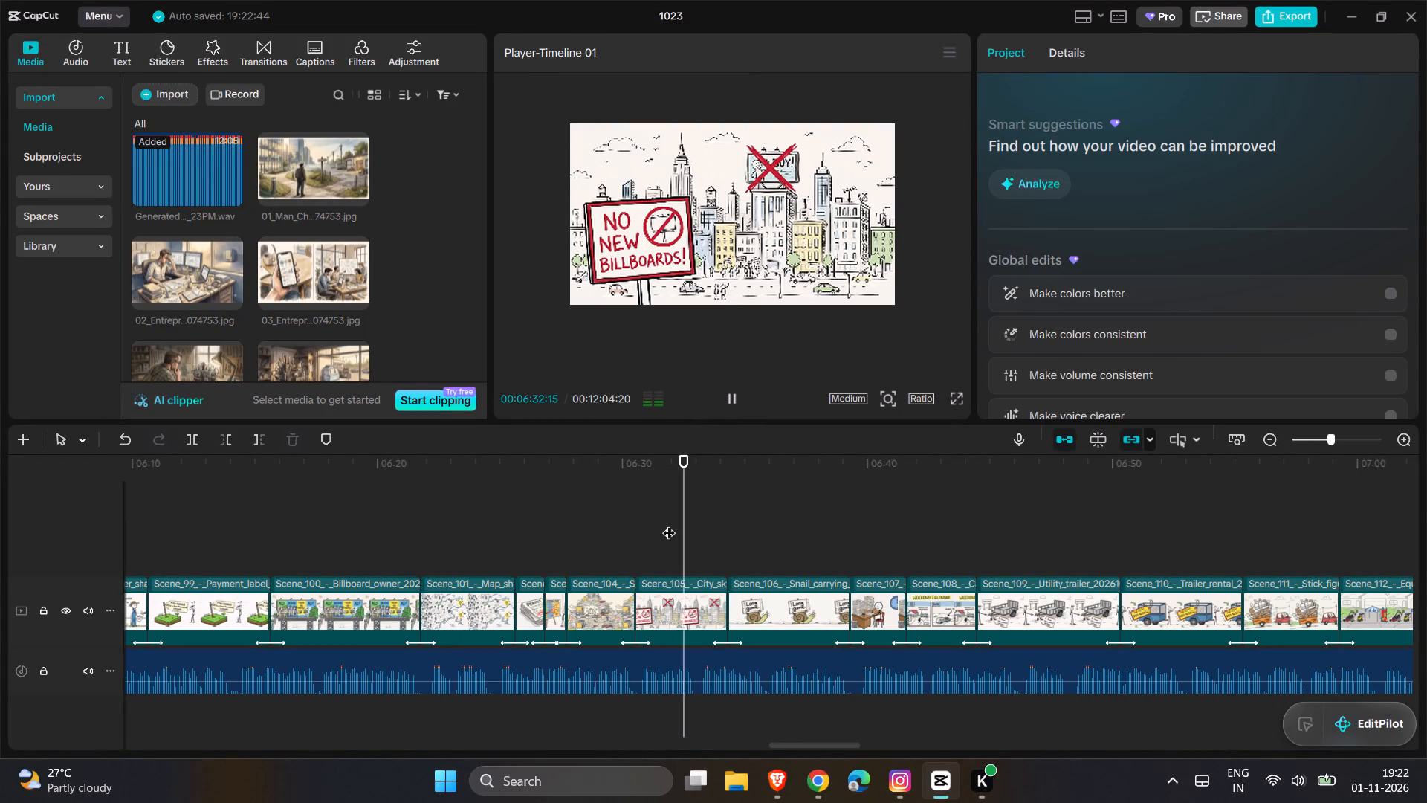
{"action": "left_click", "coordinate": [538, 560]}
{"action": "left_click", "coordinate": [741, 575]}
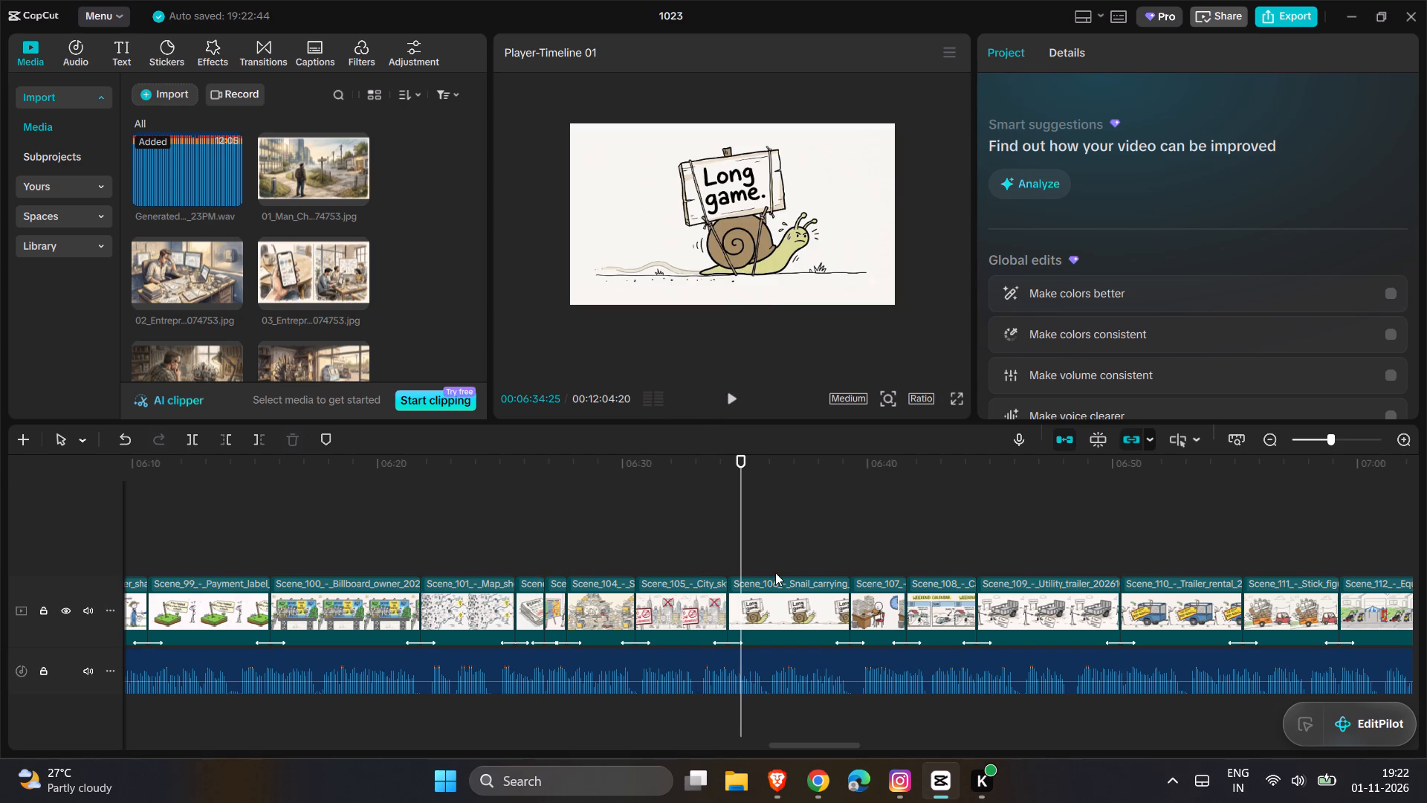
{"action": "left_click", "coordinate": [775, 573]}
{"action": "left_click", "coordinate": [847, 550]}
{"action": "left_click", "coordinate": [876, 549]}
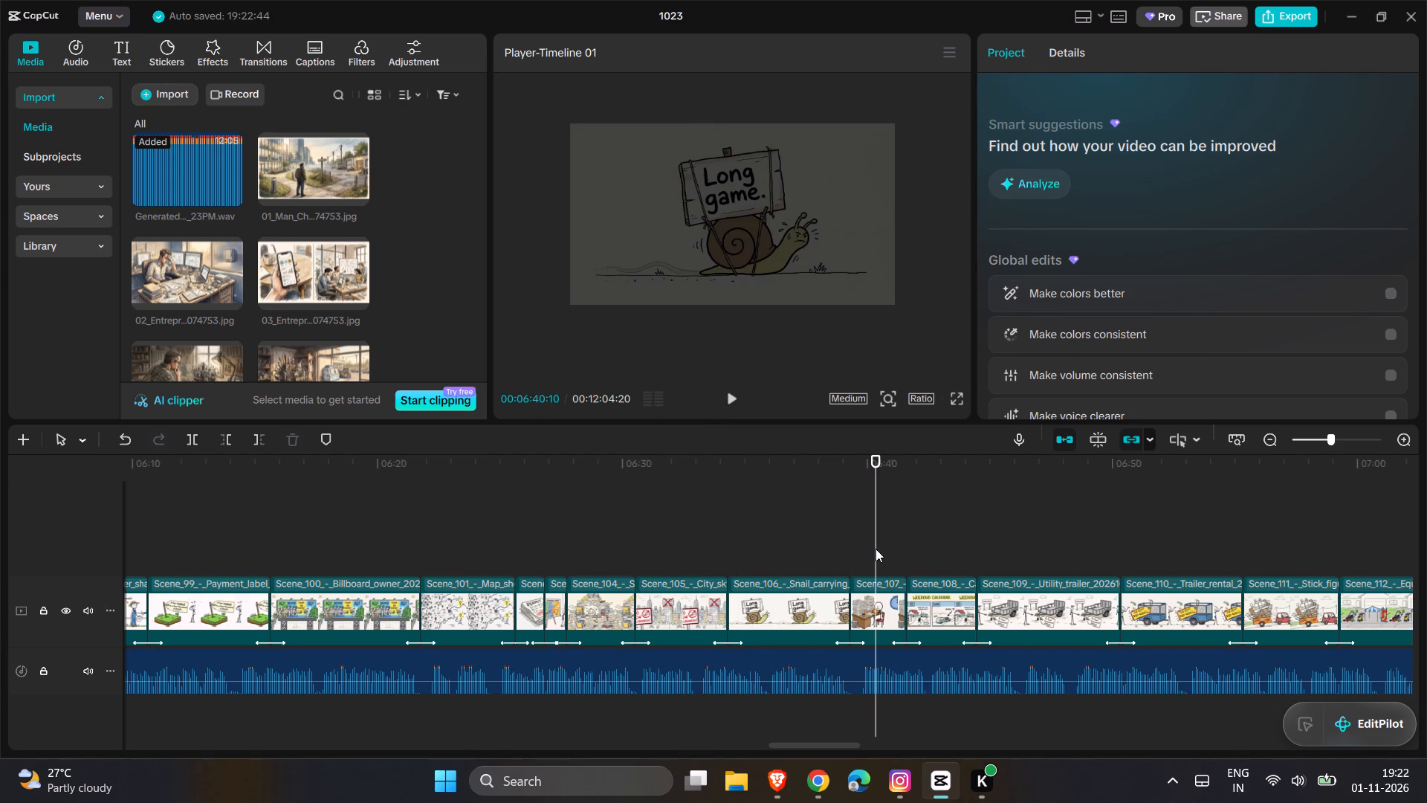
{"action": "scroll", "coordinate": [737, 338], "scroll_direction": "up", "scroll_amount": 4, "text": "ctrl"}
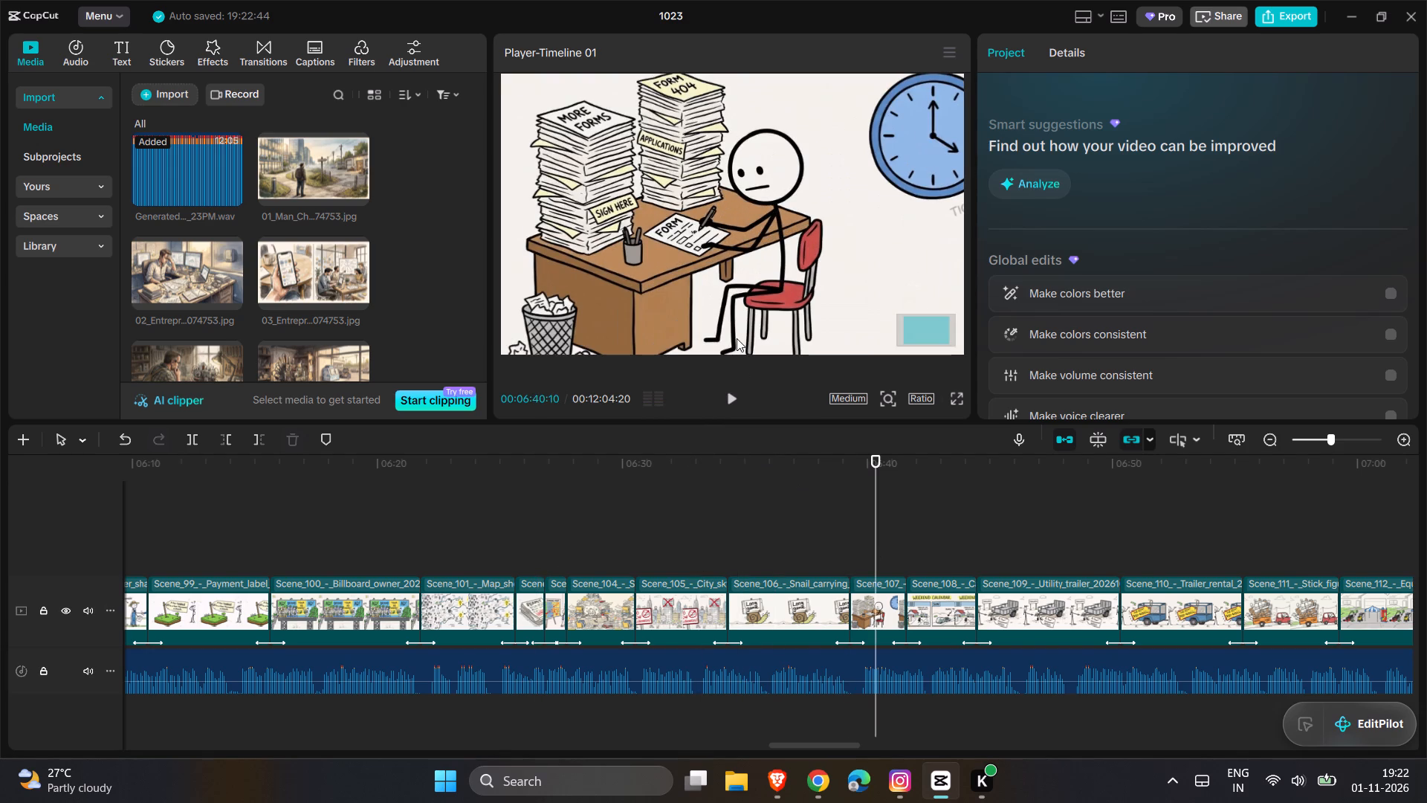
{"action": "scroll", "coordinate": [737, 338], "scroll_direction": "down", "scroll_amount": 5, "text": "ctrl"}
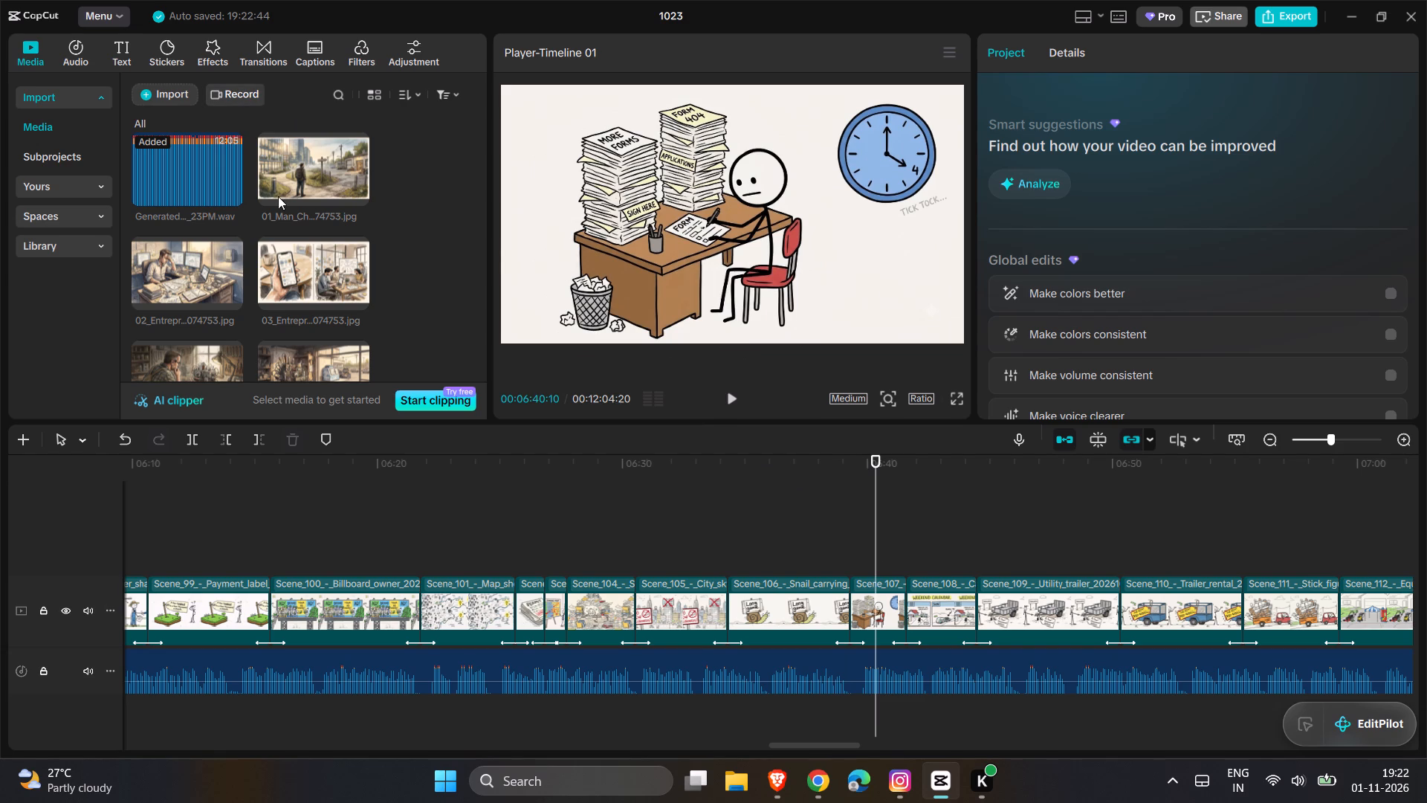
Browse the imported media thumbnails from the start of the list through the added scene images.
{"action": "scroll", "coordinate": [287, 265], "scroll_direction": "down", "scroll_amount": 16}
{"action": "scroll", "coordinate": [287, 265], "scroll_direction": "up", "scroll_amount": 8}
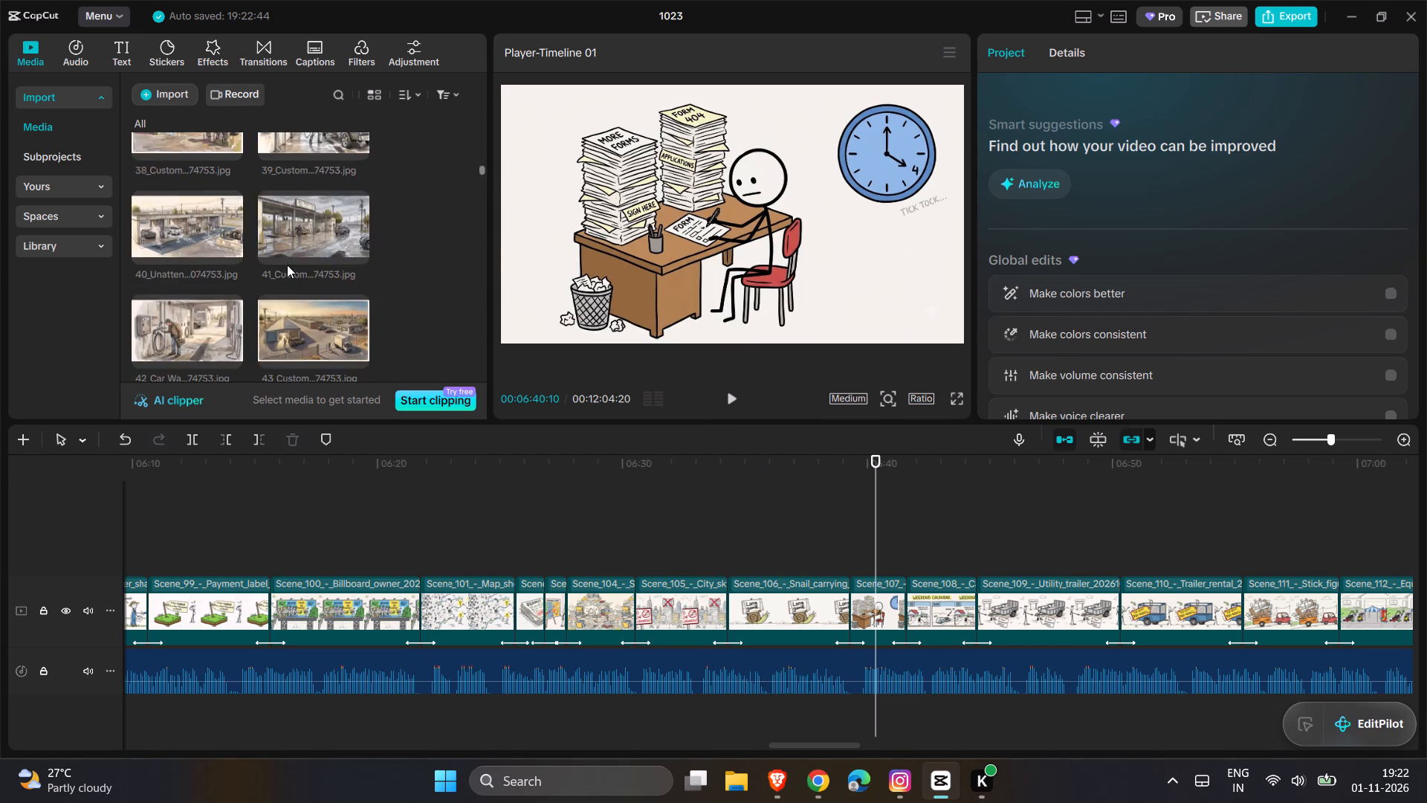
{"action": "scroll", "coordinate": [287, 265], "scroll_direction": "down", "scroll_amount": 10}
{"action": "scroll", "coordinate": [287, 265], "scroll_direction": "down", "scroll_amount": 20}
{"action": "scroll", "coordinate": [287, 265], "scroll_direction": "down", "scroll_amount": 5}
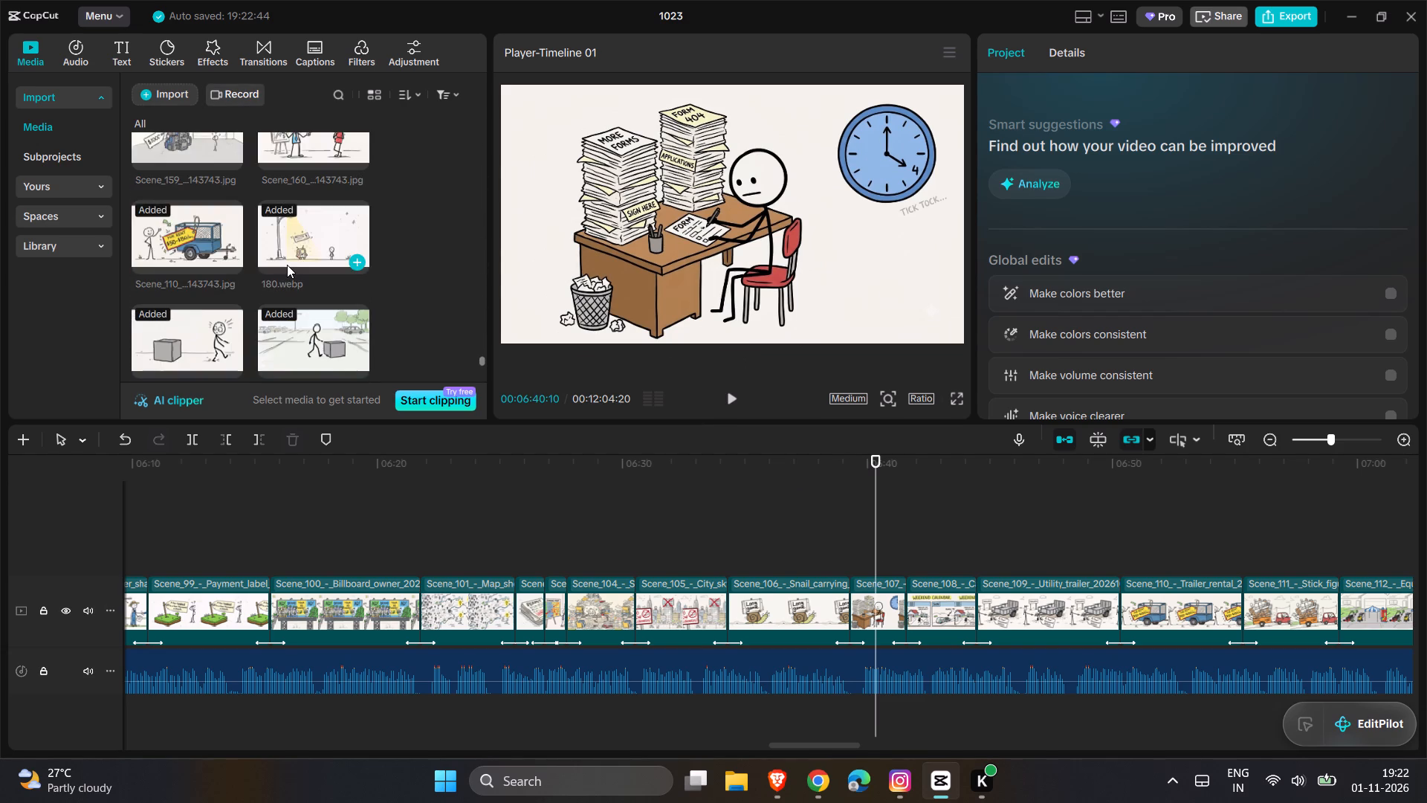
{"action": "scroll", "coordinate": [287, 265], "scroll_direction": "up", "scroll_amount": 8}
{"action": "scroll", "coordinate": [287, 265], "scroll_direction": "up", "scroll_amount": 20}
{"action": "scroll", "coordinate": [287, 265], "scroll_direction": "up", "scroll_amount": 20}
{"action": "scroll", "coordinate": [287, 265], "scroll_direction": "up", "scroll_amount": 20}
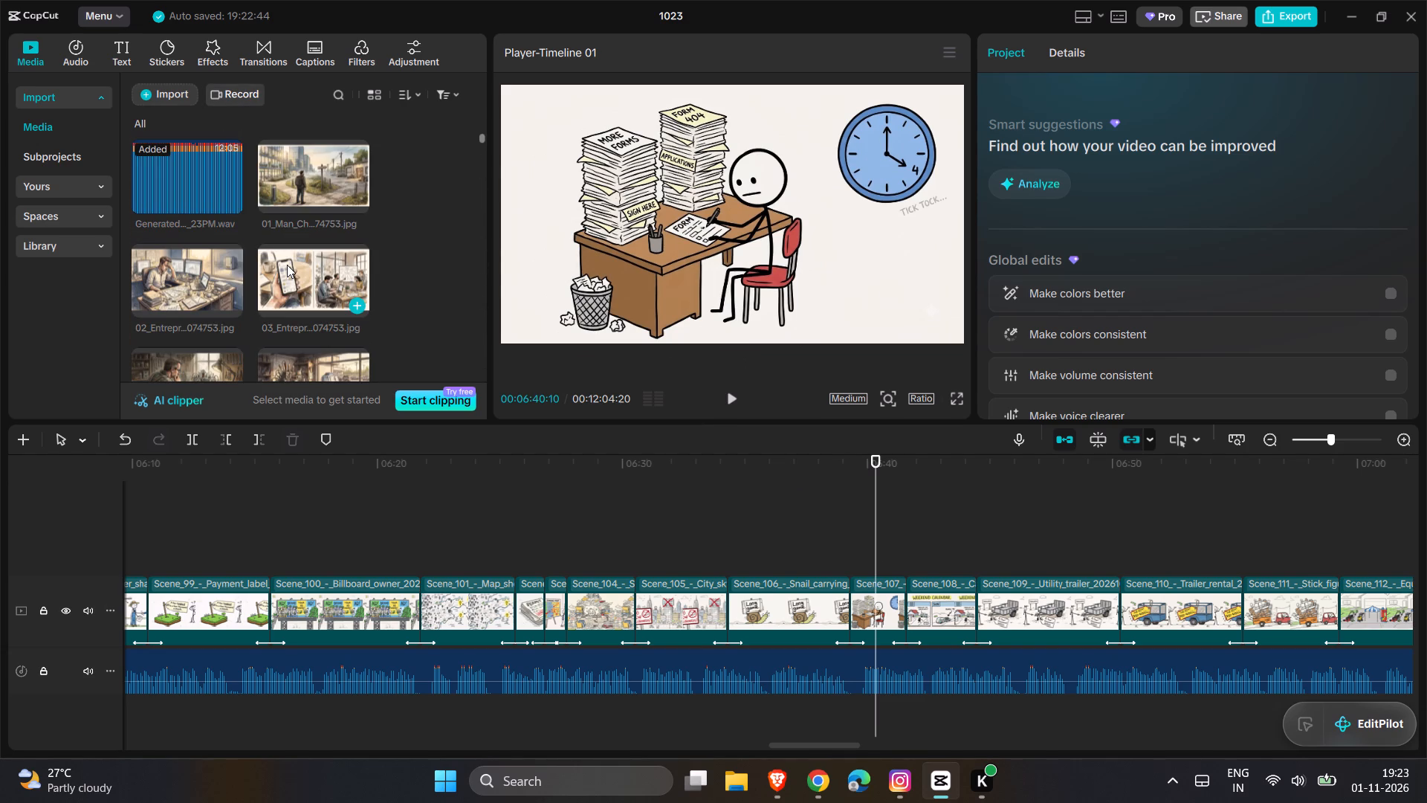
{"action": "scroll", "coordinate": [287, 265], "scroll_direction": "up", "scroll_amount": 2}
{"action": "scroll", "coordinate": [287, 265], "scroll_direction": "down", "scroll_amount": 15}
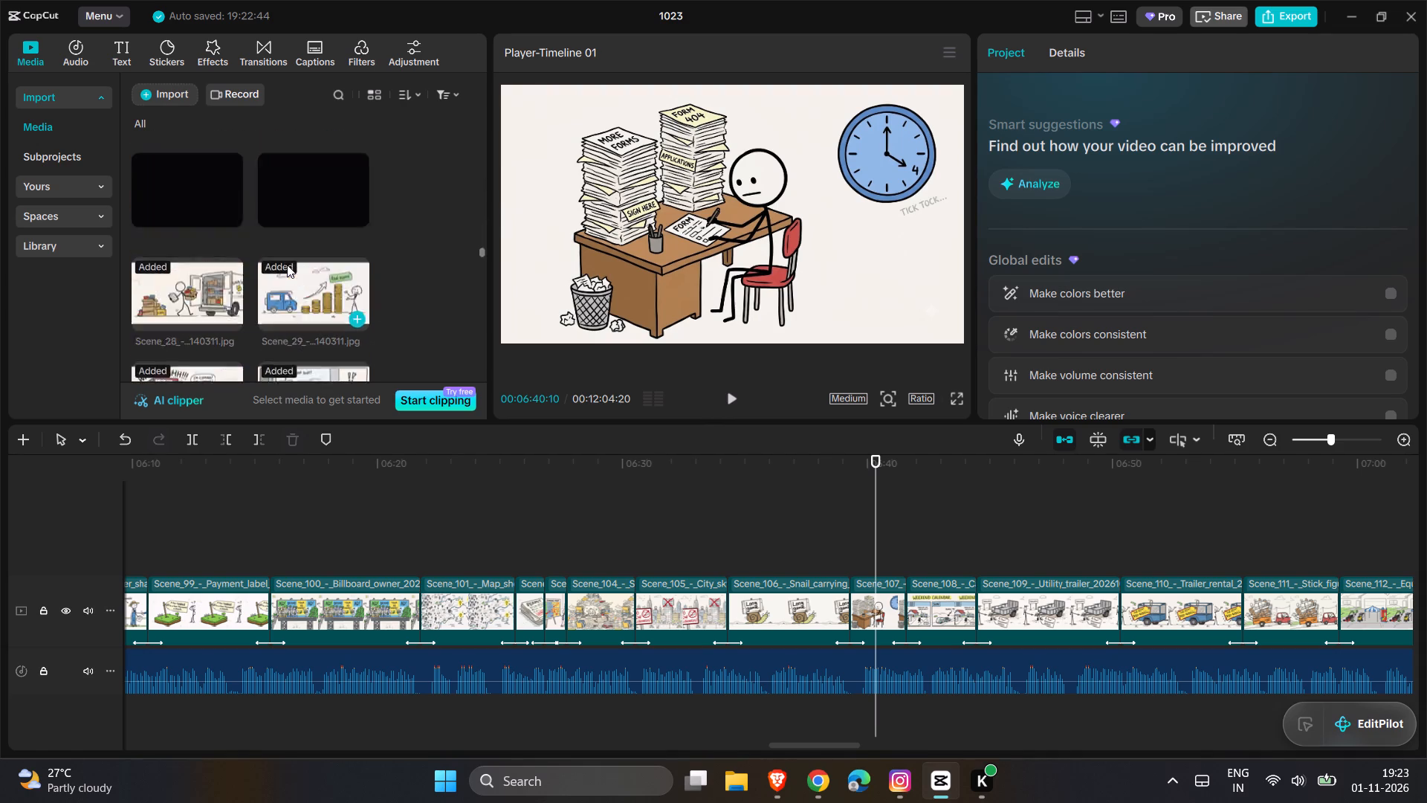
{"action": "scroll", "coordinate": [287, 265], "scroll_direction": "down", "scroll_amount": 3}
Play the timeline from the end of the Scene_104 clip with no clip selected to review Scene_105.
{"action": "left_click", "coordinate": [626, 497]}
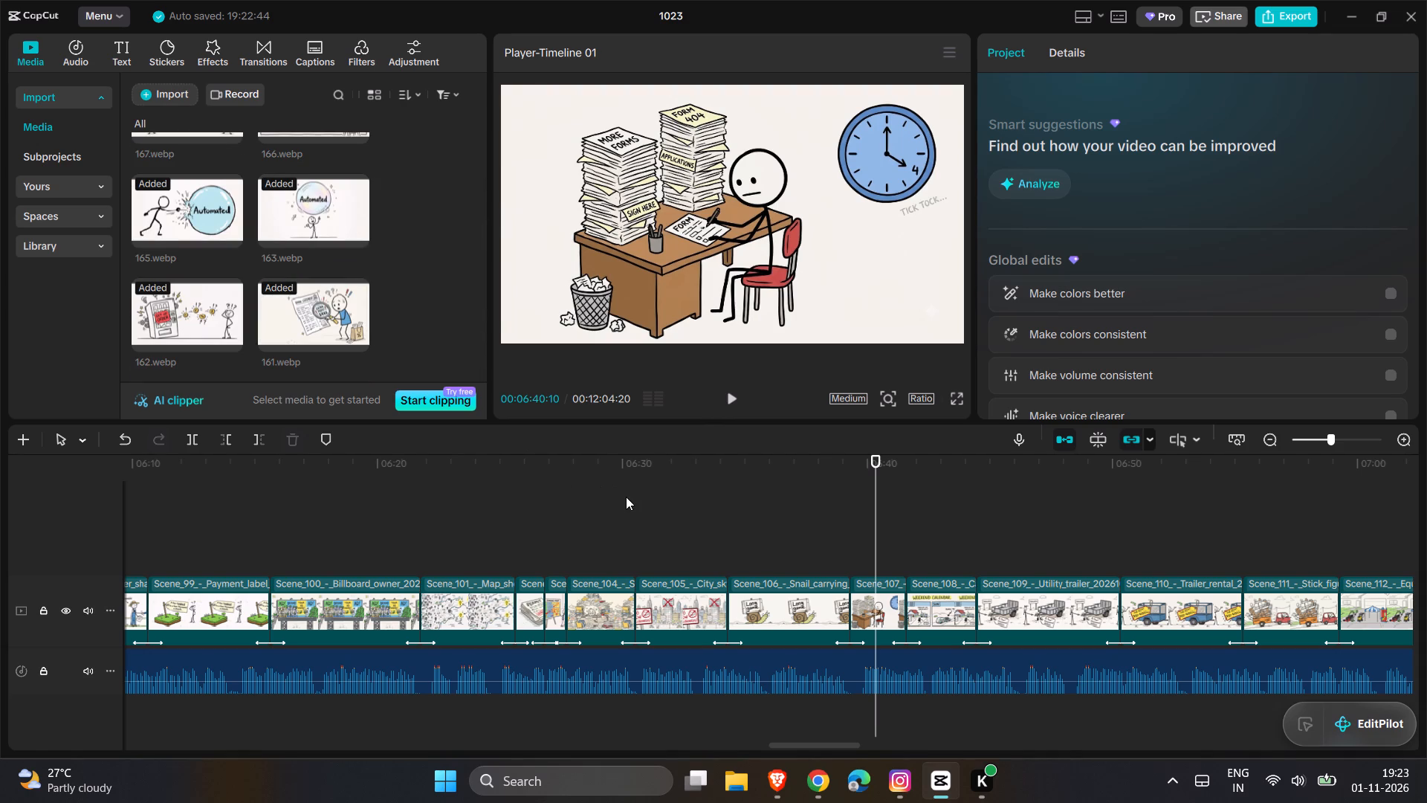
{"action": "key", "text": "space"}
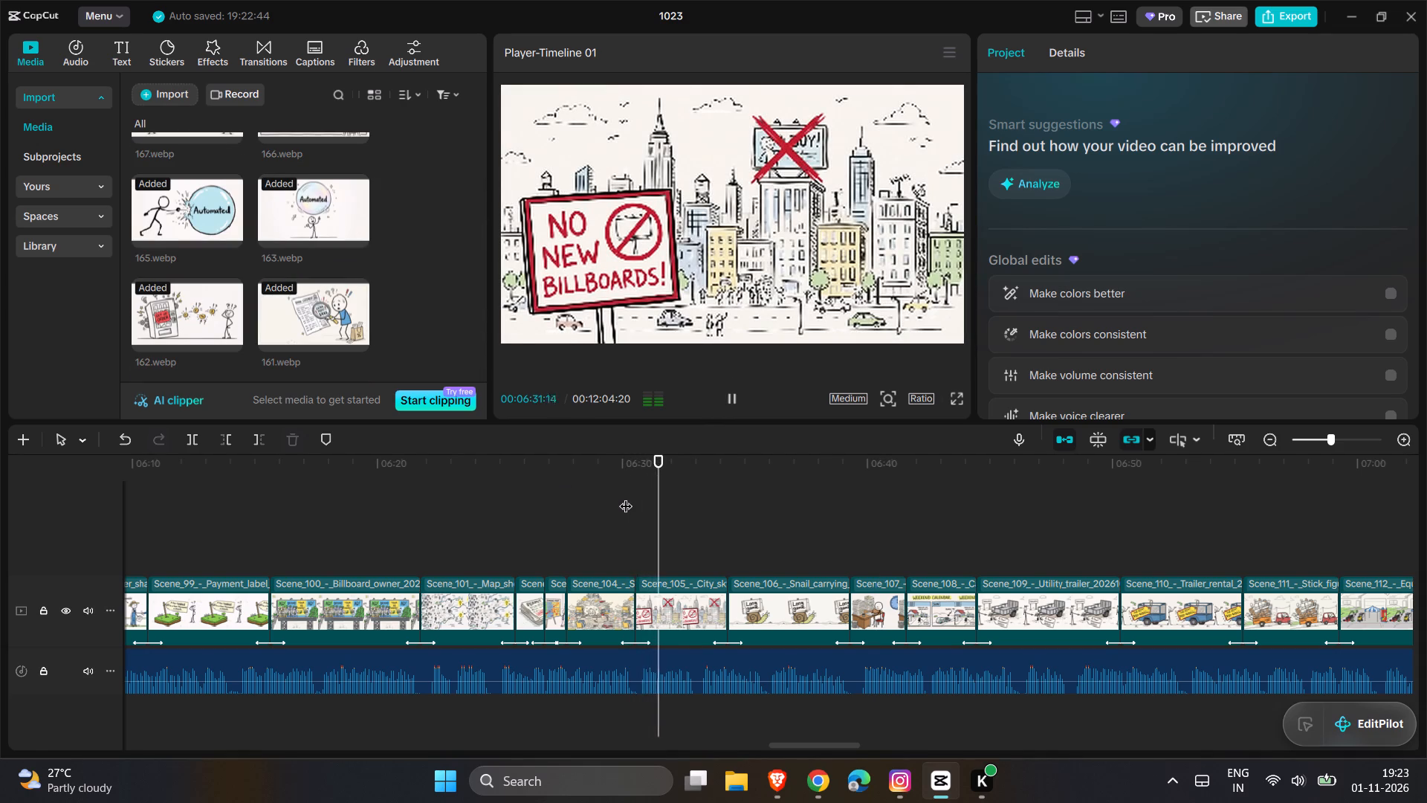
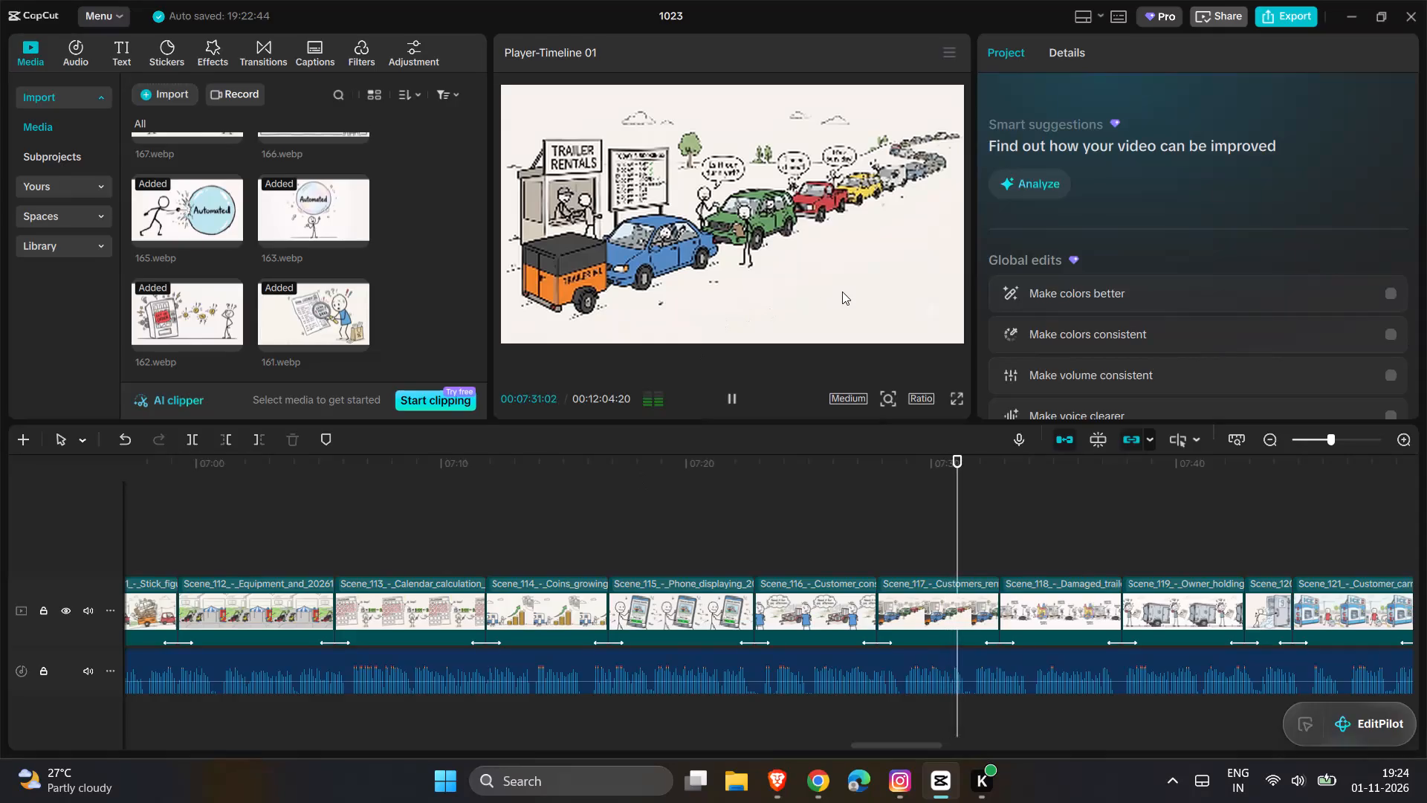
Pause in the Scene_117 trailer-rental queue clip and inspect which In and Out animations are applied to it.
{"action": "left_click", "coordinate": [842, 291]}
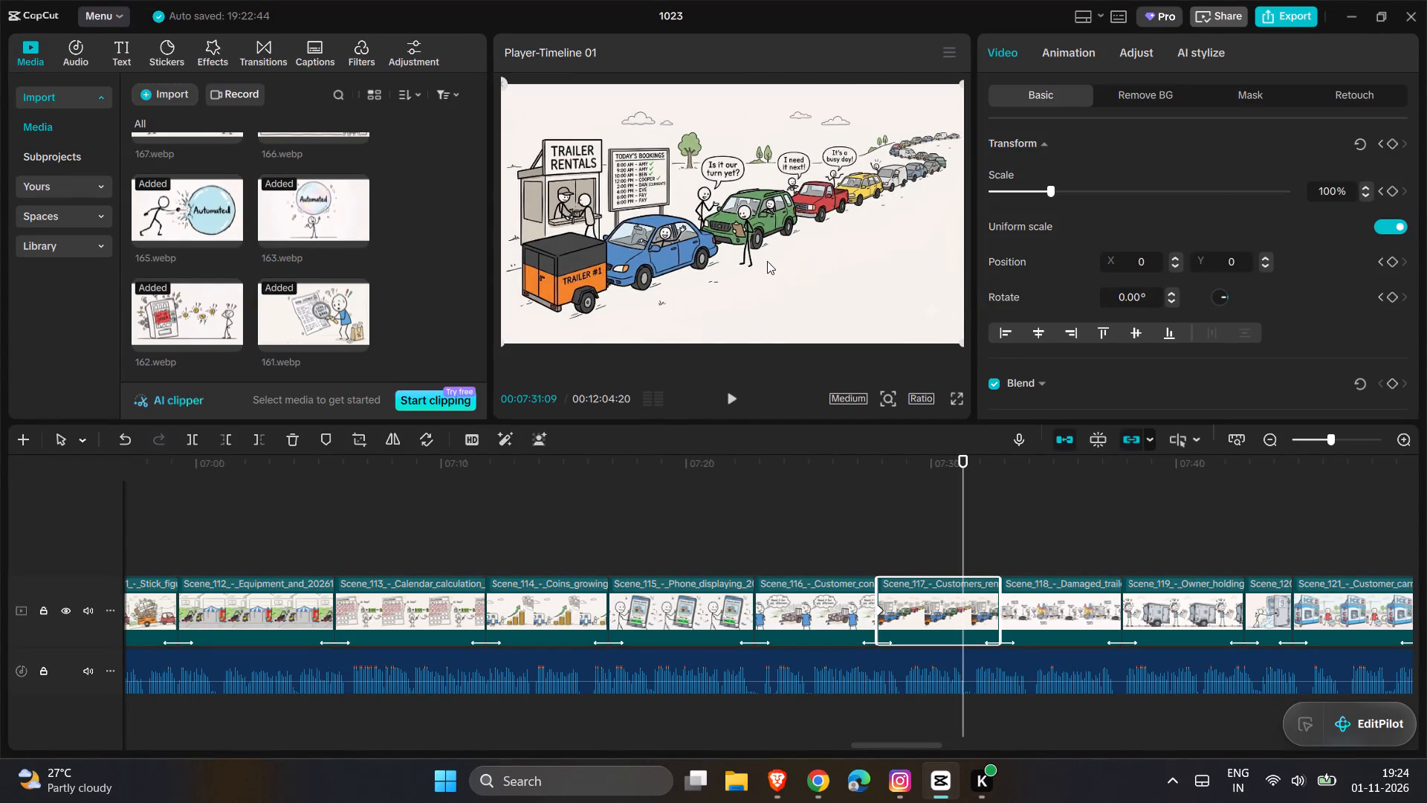
{"action": "scroll", "coordinate": [767, 261], "scroll_direction": "down", "scroll_amount": 3, "text": "ctrl"}
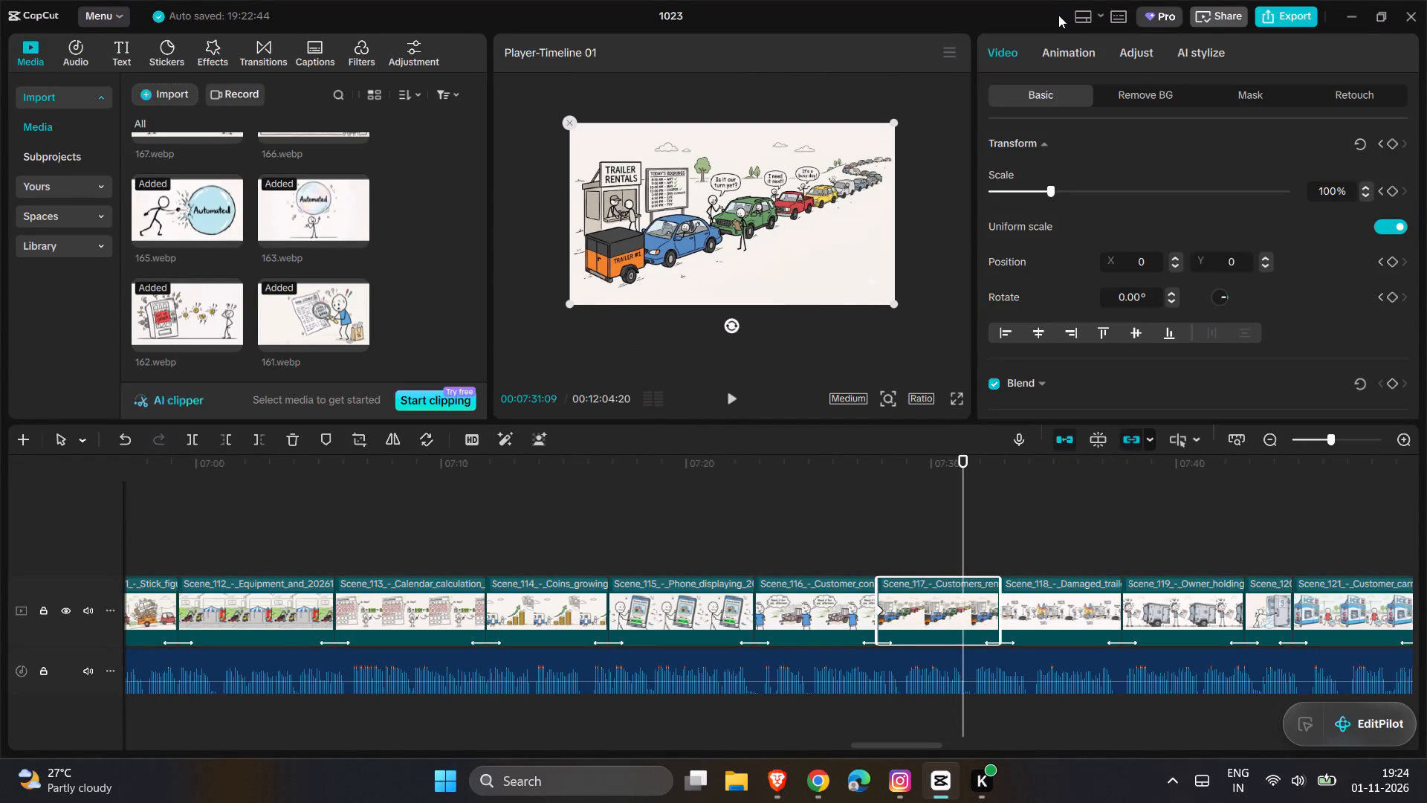
{"action": "left_click", "coordinate": [1058, 45]}
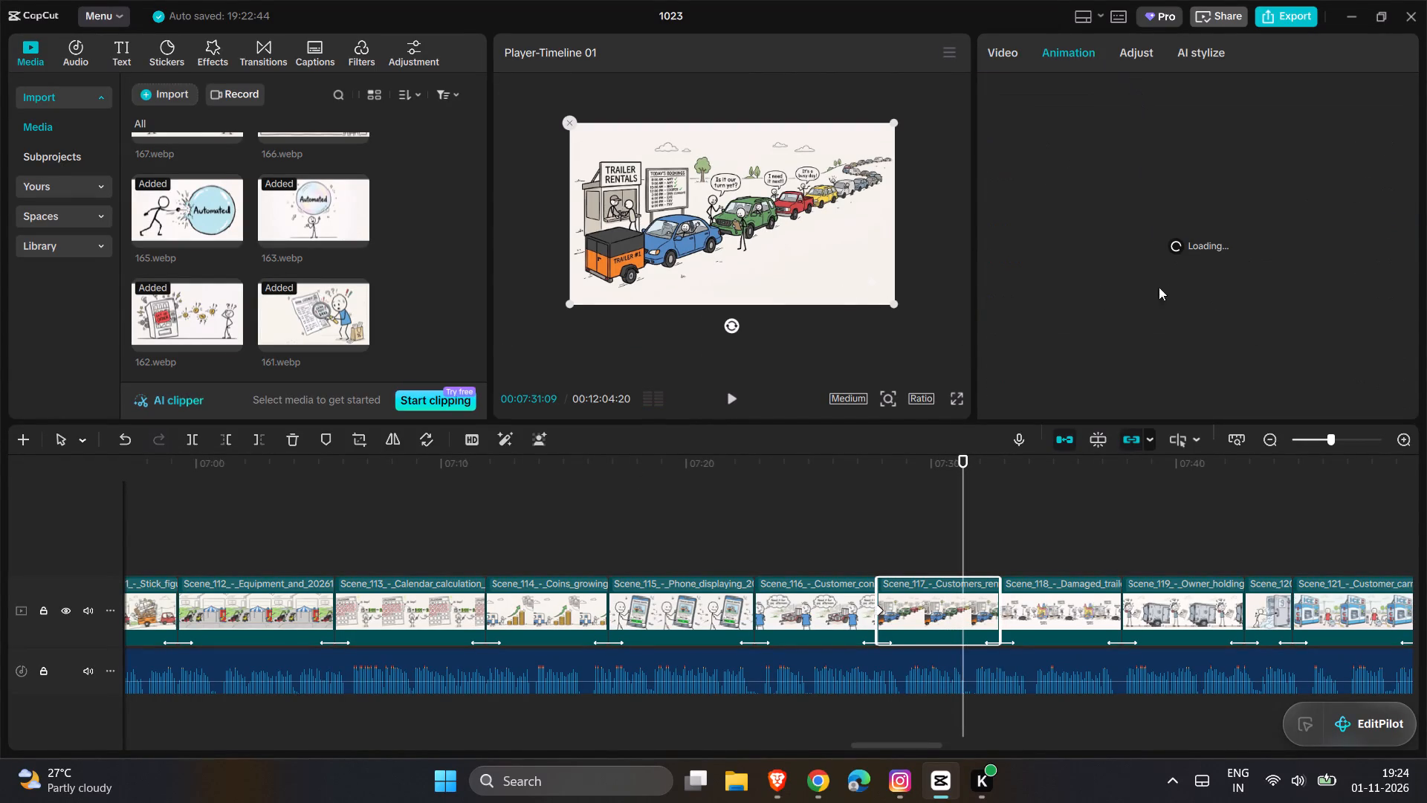
{"action": "scroll", "coordinate": [1164, 332], "scroll_direction": "up", "scroll_amount": 1}
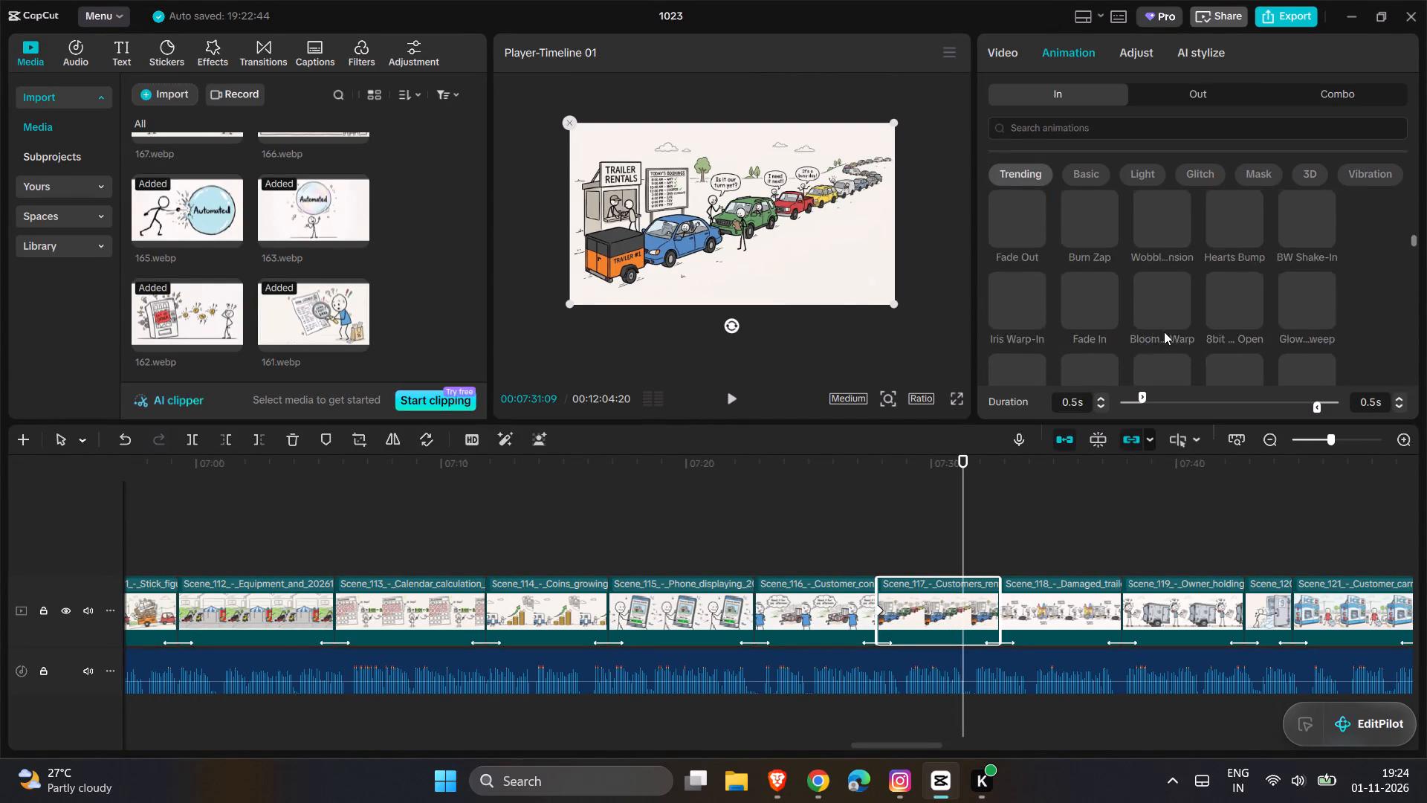
{"action": "scroll", "coordinate": [1164, 332], "scroll_direction": "up", "scroll_amount": 1}
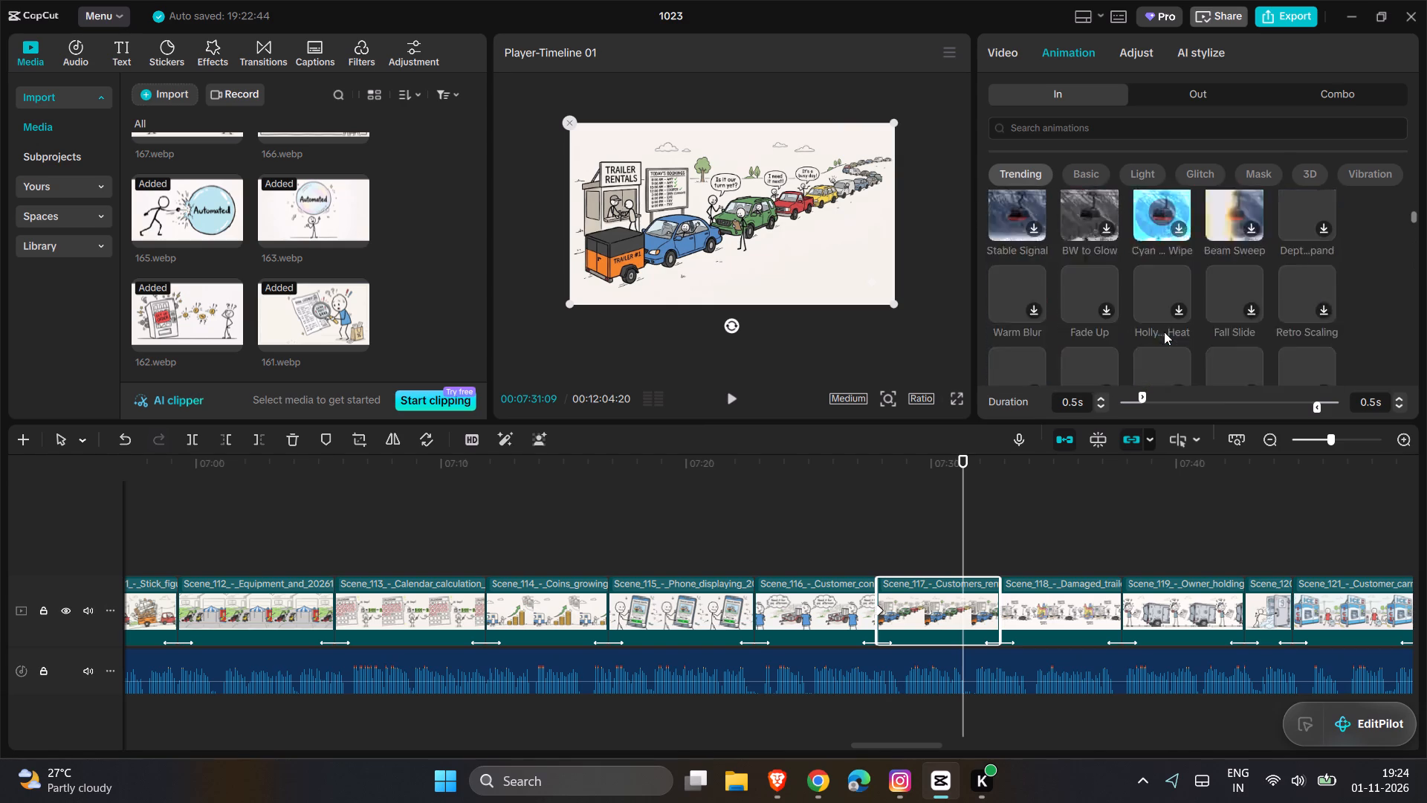
{"action": "scroll", "coordinate": [1164, 332], "scroll_direction": "up", "scroll_amount": 1}
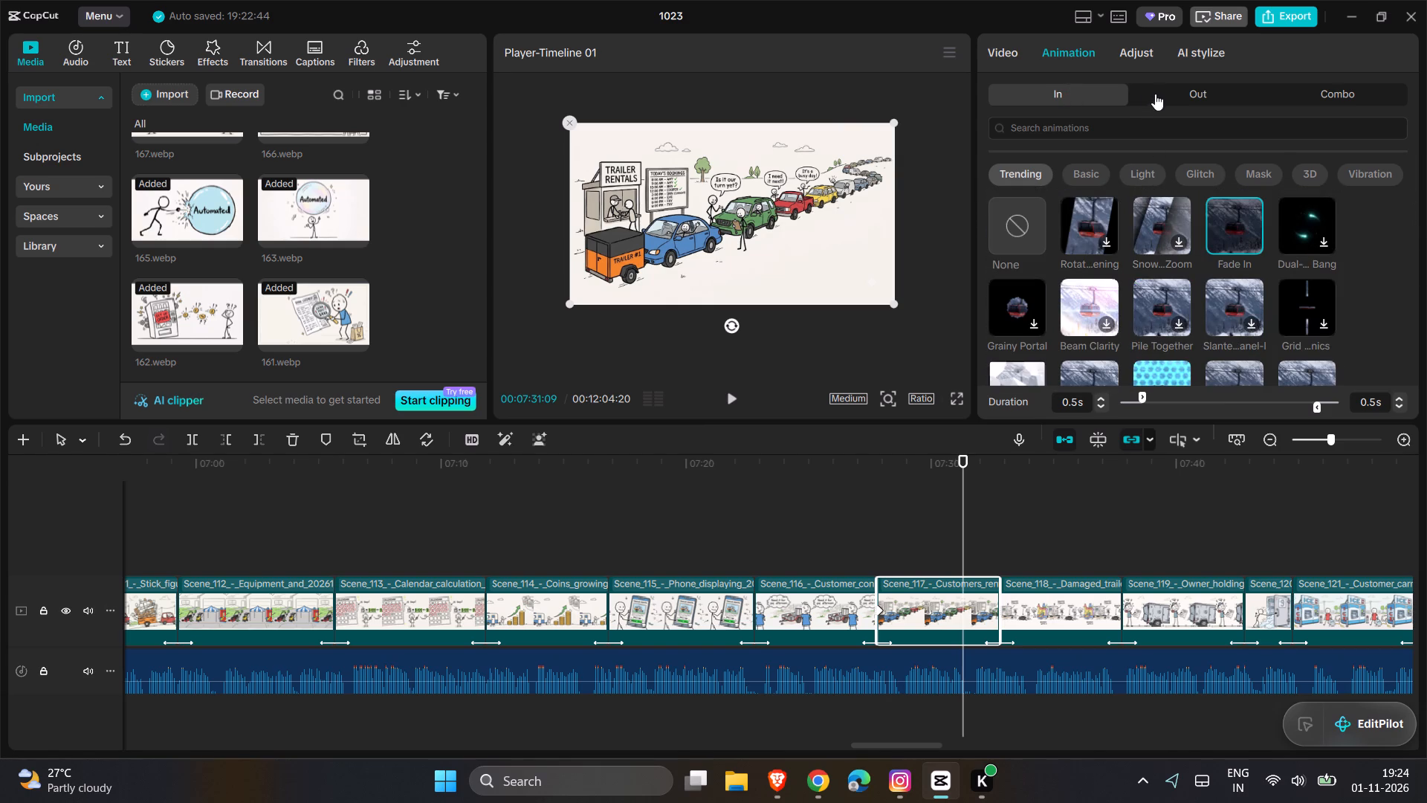
{"action": "left_click", "coordinate": [1162, 85]}
{"action": "left_click", "coordinate": [810, 277]}
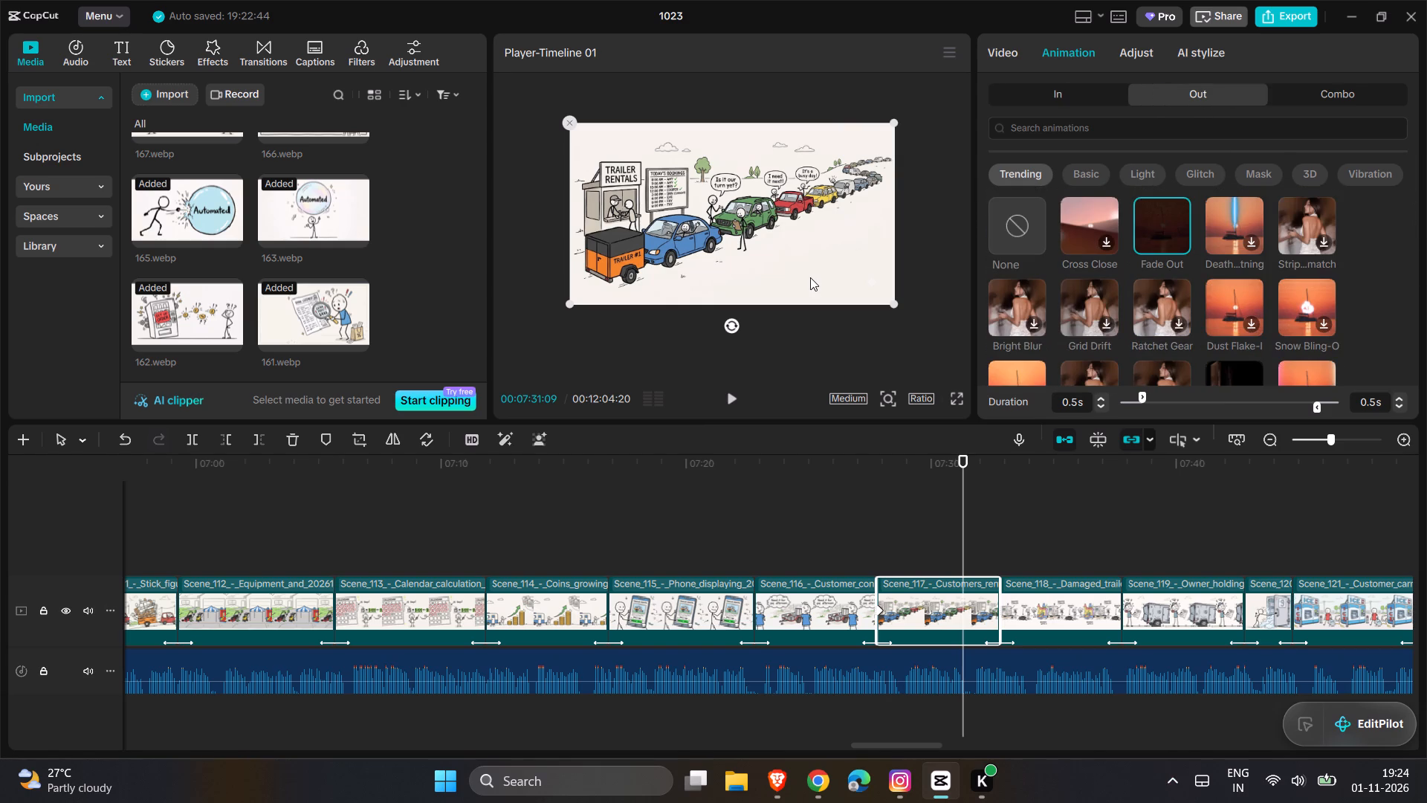
Play the timeline from 00:07:34:00 in the Scene_118 clip to review it and Scene_119, following along the upcoming clips.
{"action": "left_click", "coordinate": [1029, 543]}
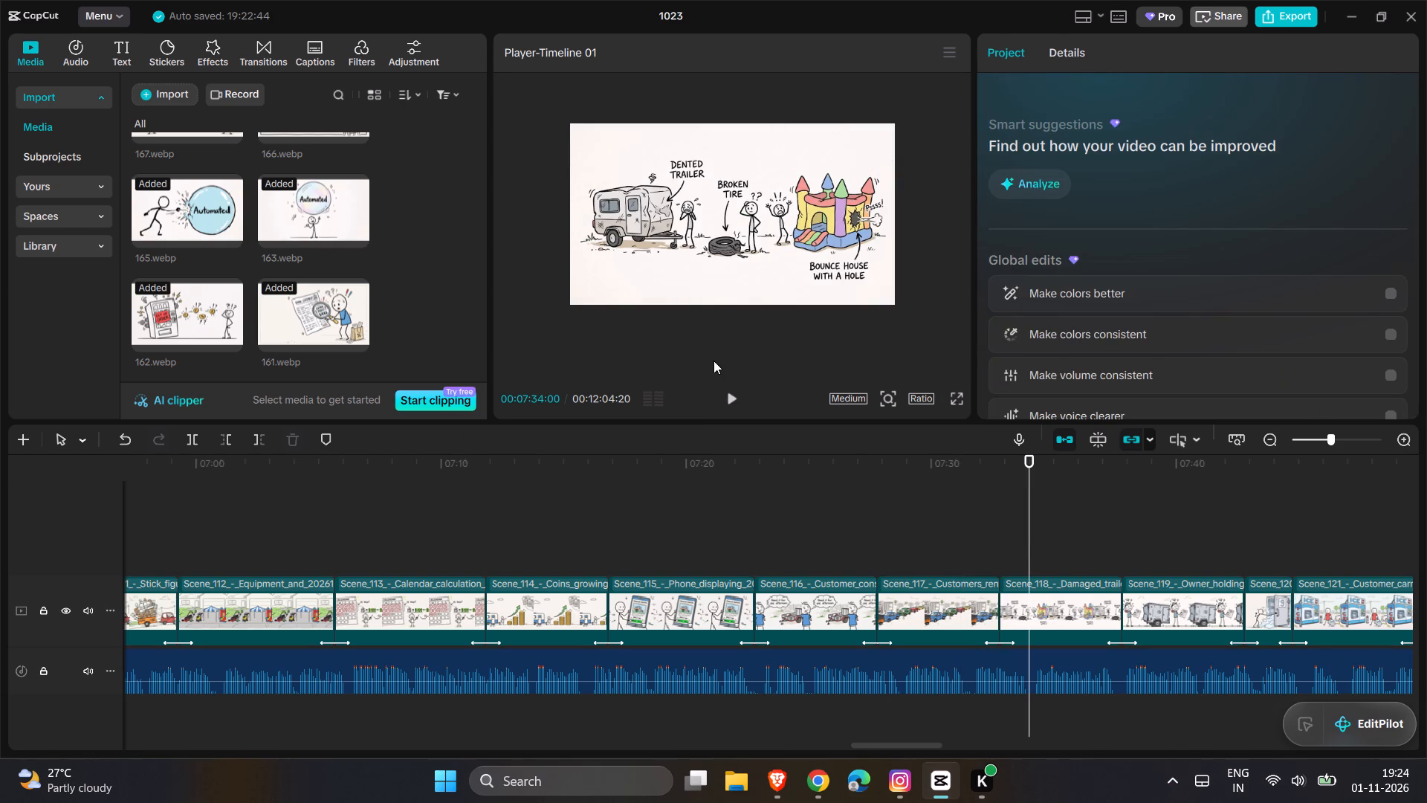
{"action": "left_click", "coordinate": [720, 404]}
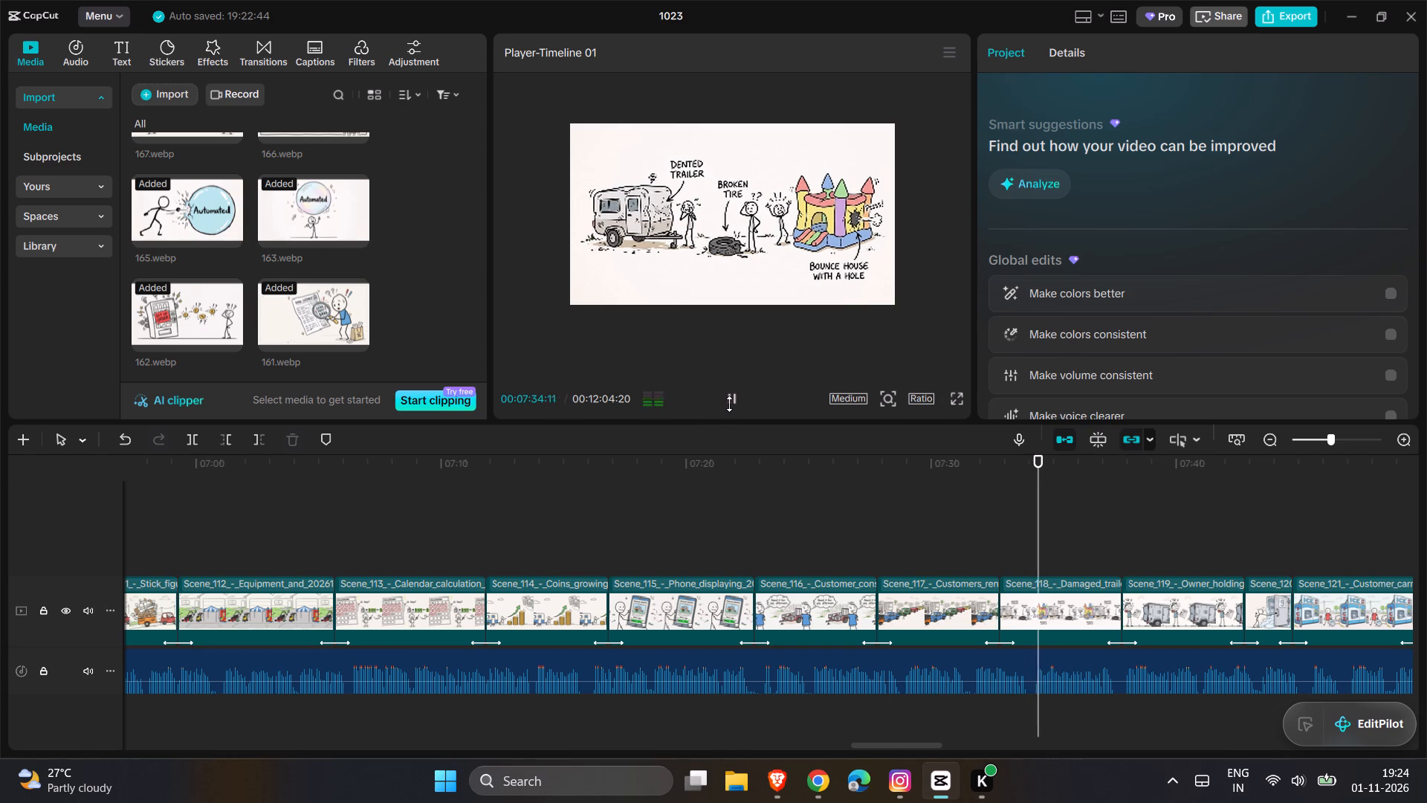
{"action": "scroll", "coordinate": [729, 404], "scroll_direction": "left", "scroll_amount": 4}
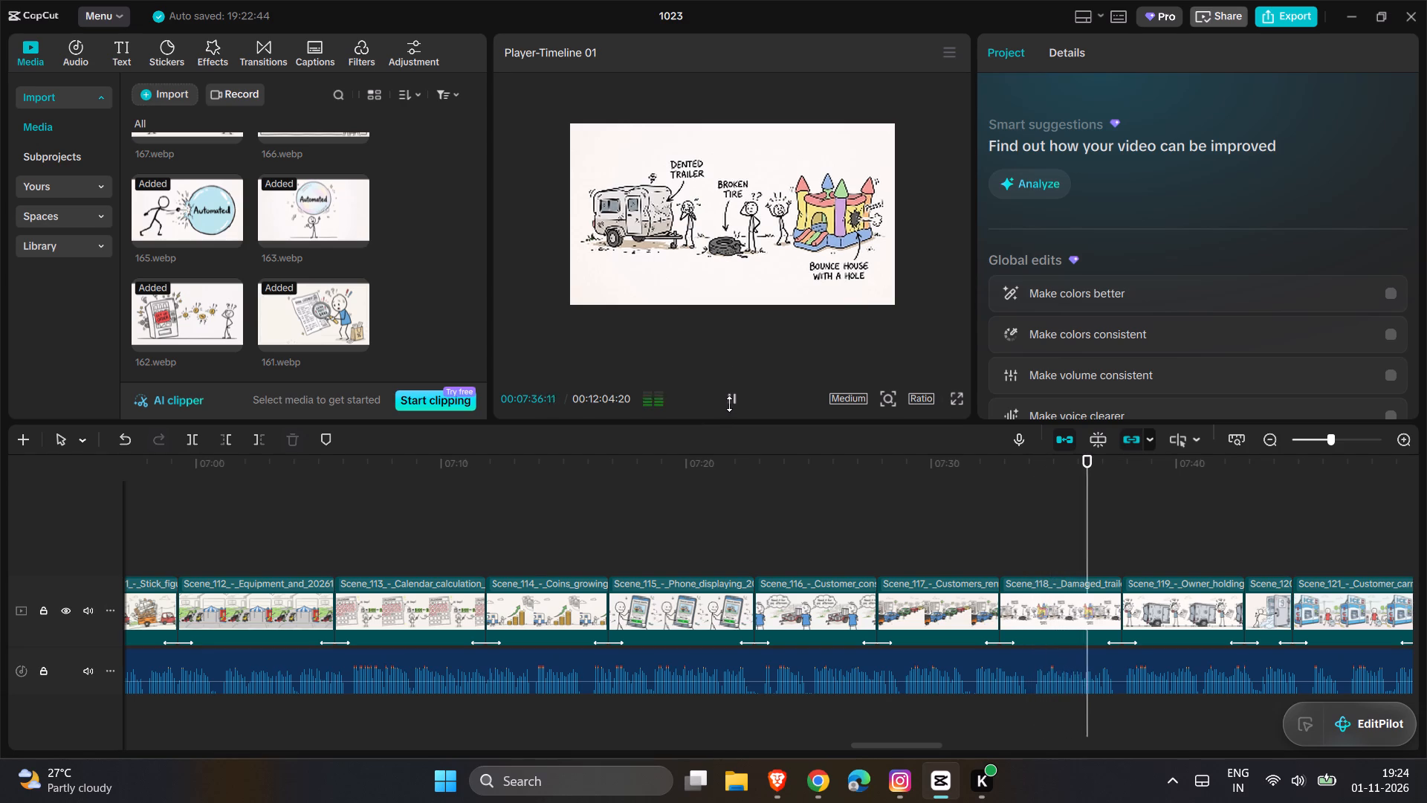
{"action": "scroll", "coordinate": [853, 590], "scroll_direction": "left", "scroll_amount": 5}
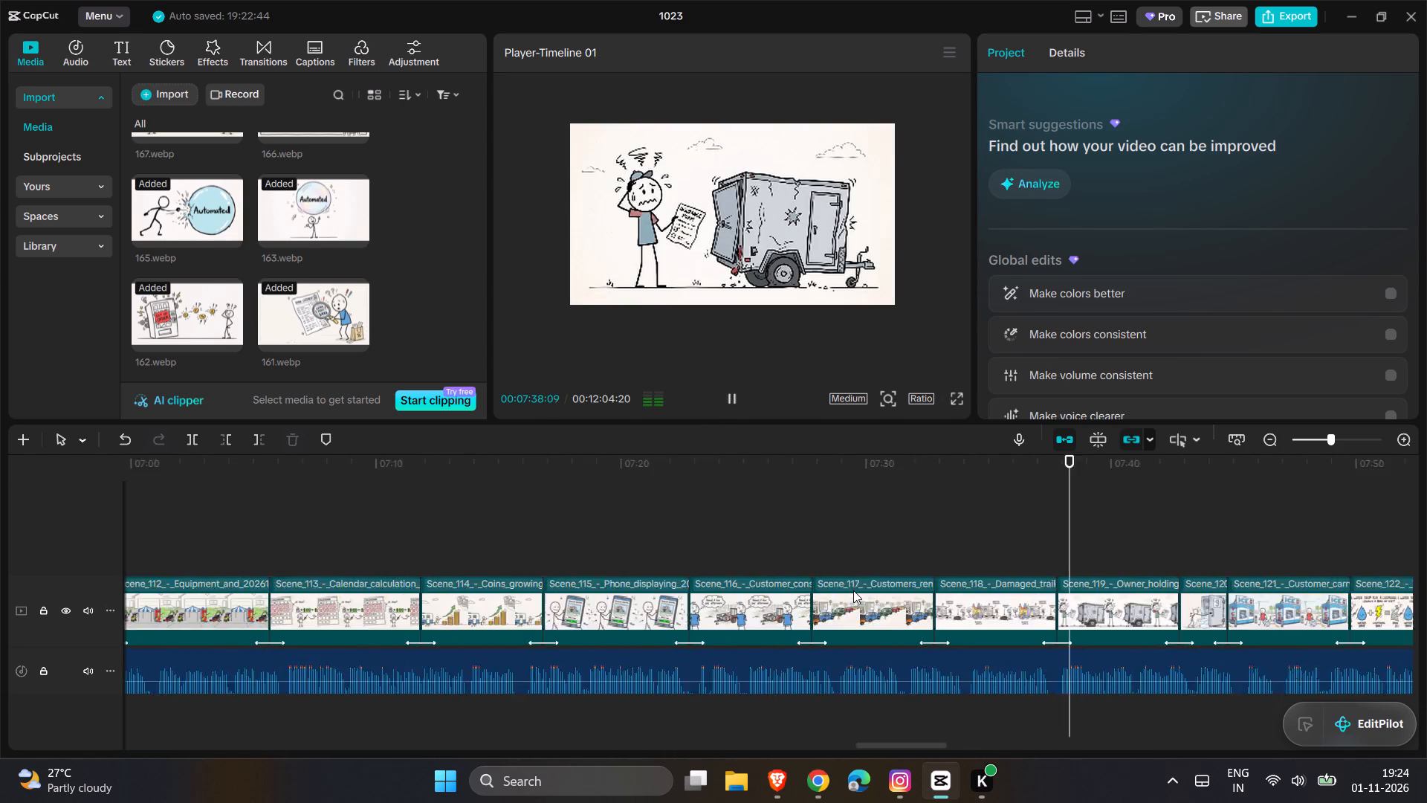
{"action": "scroll", "coordinate": [853, 590], "scroll_direction": "left", "scroll_amount": 1}
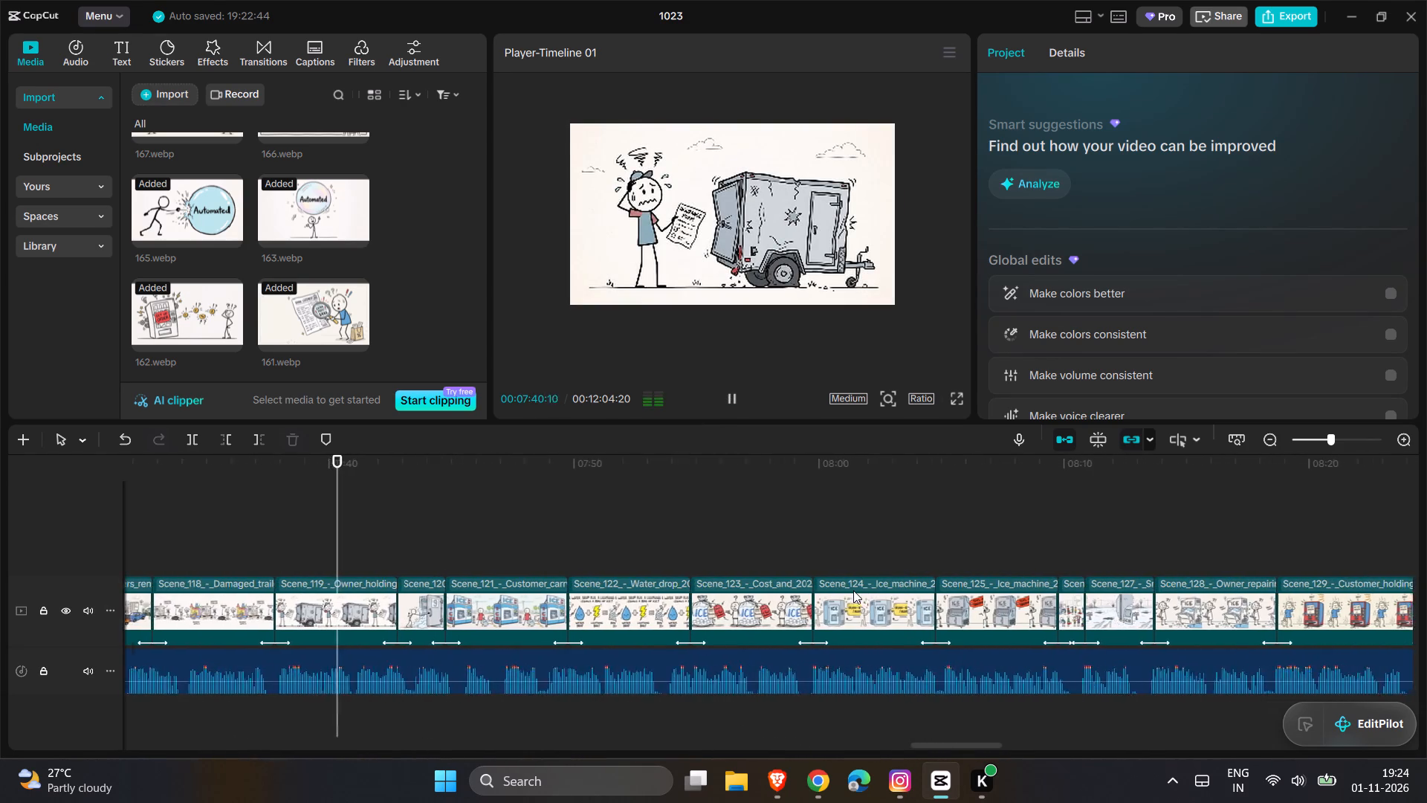
{"action": "scroll", "coordinate": [853, 590], "scroll_direction": "left", "scroll_amount": 1}
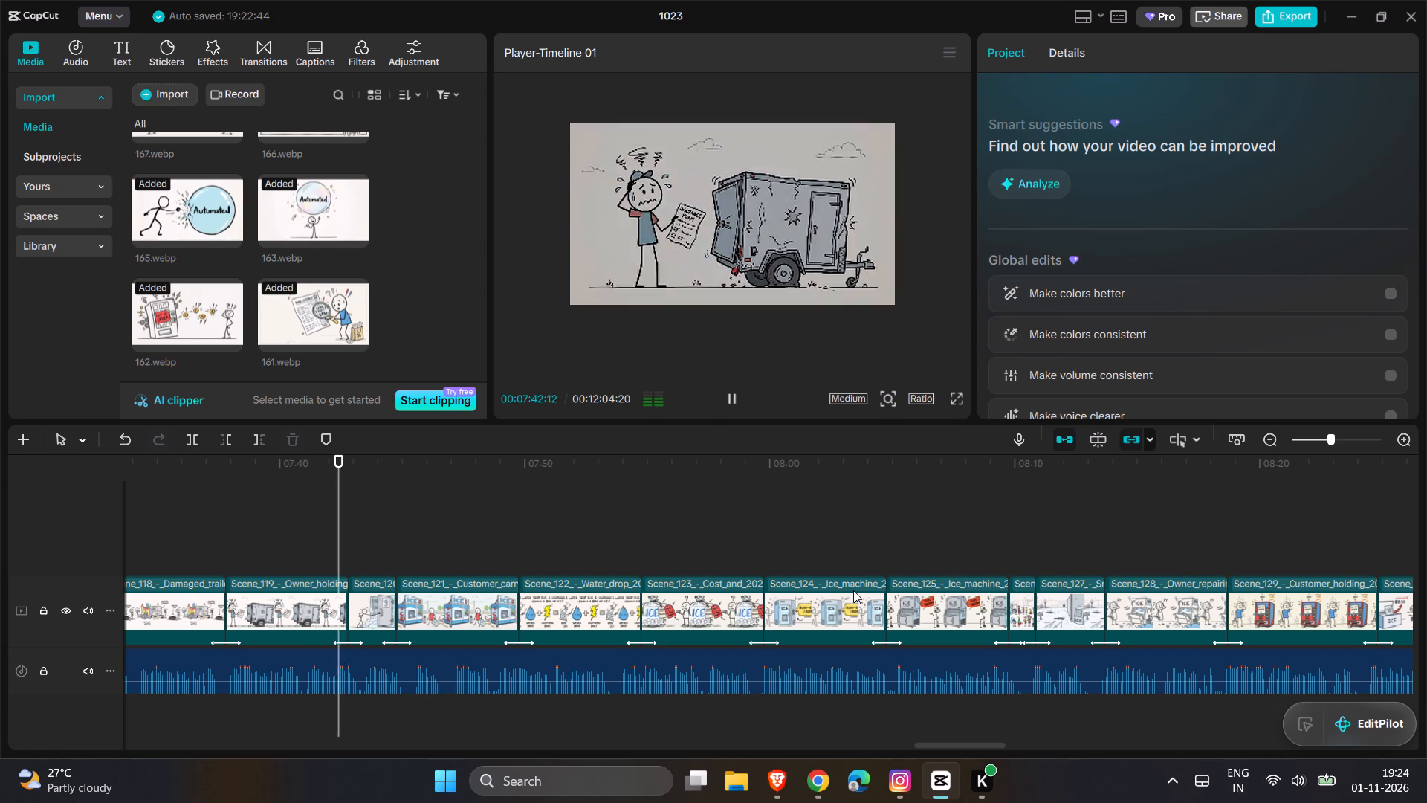
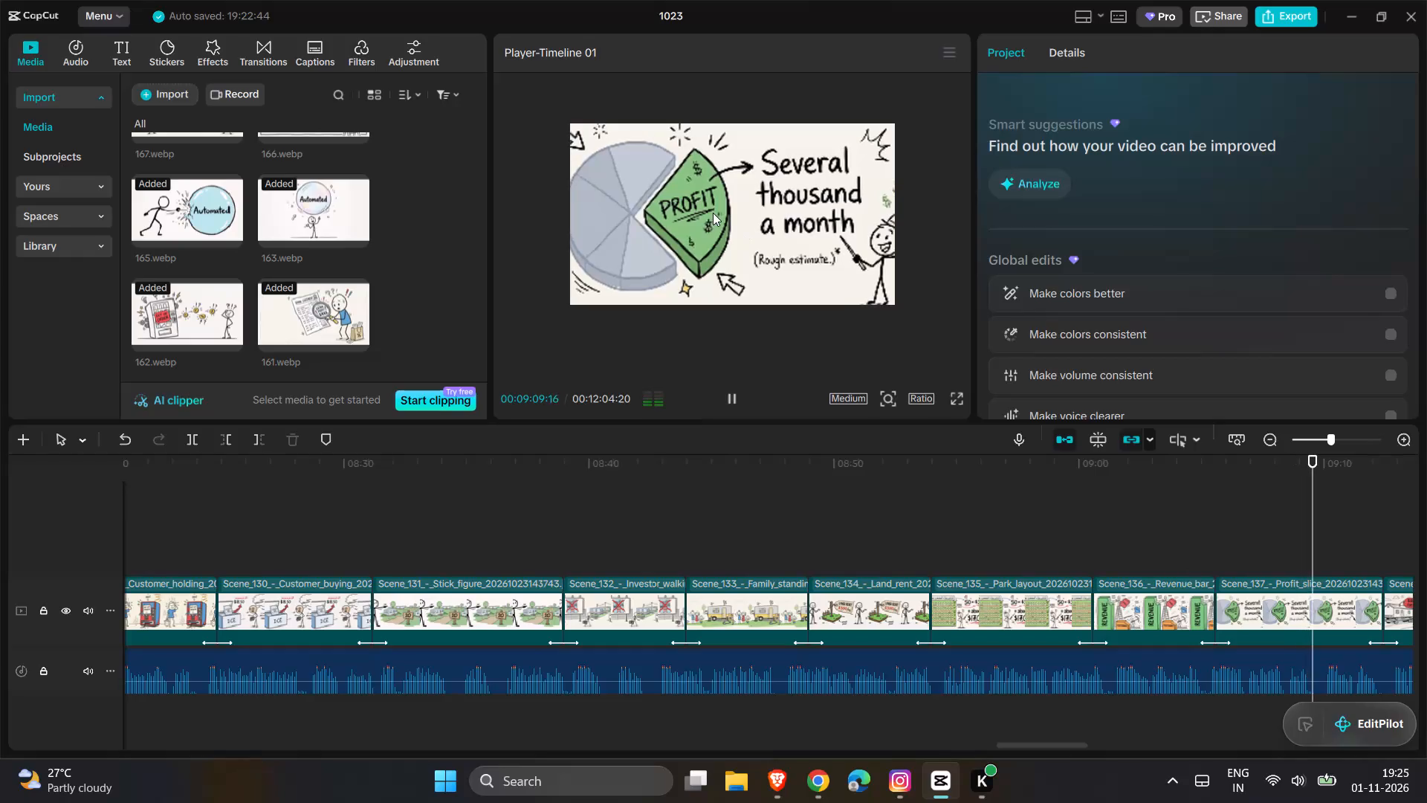
Pause at 00:09:09:20 and scale the Scene_137 profit slice clip down to 100%, adding a scale keyframe there.
{"action": "left_click", "coordinate": [713, 213]}
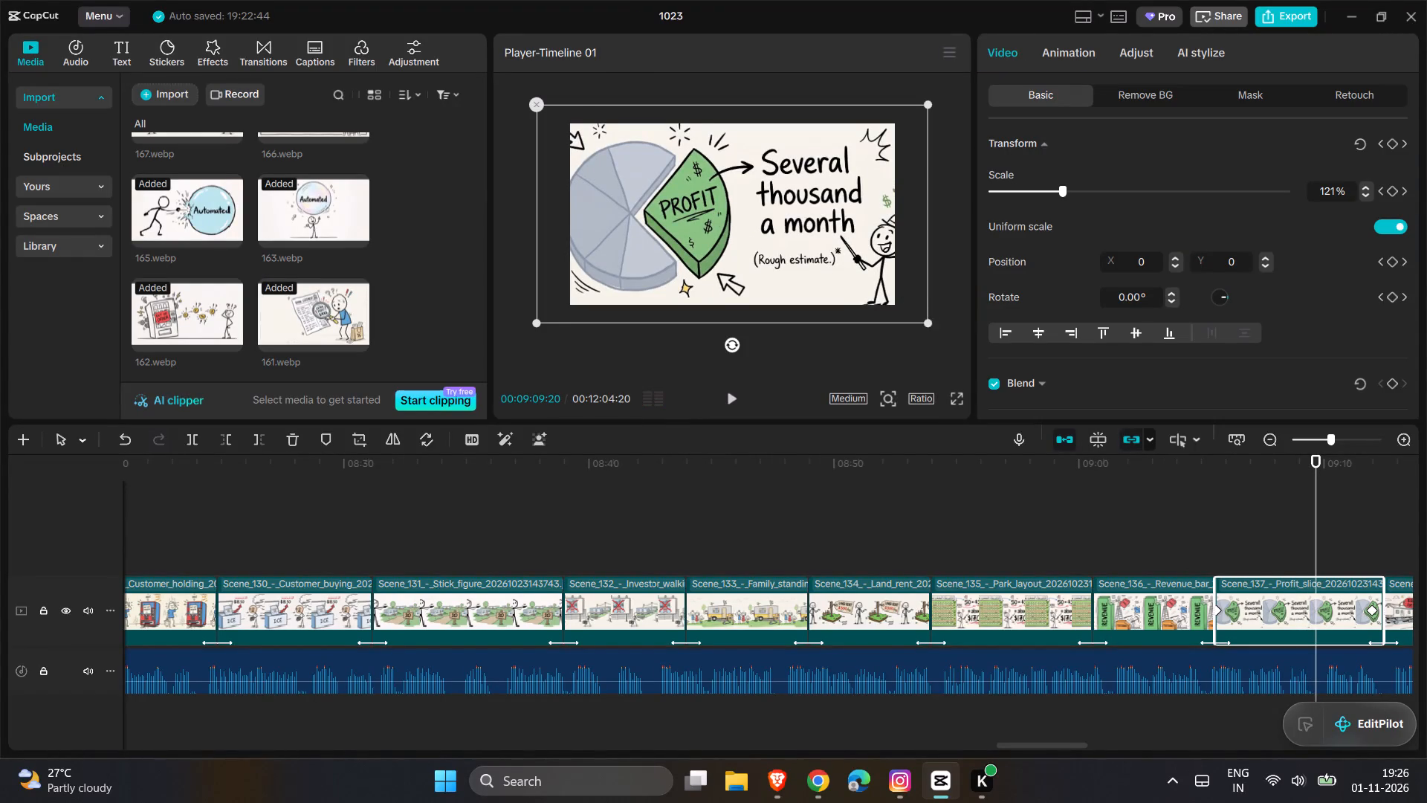
{"action": "left_click_drag", "start_coordinate": [929, 317], "coordinate": [893, 293]}
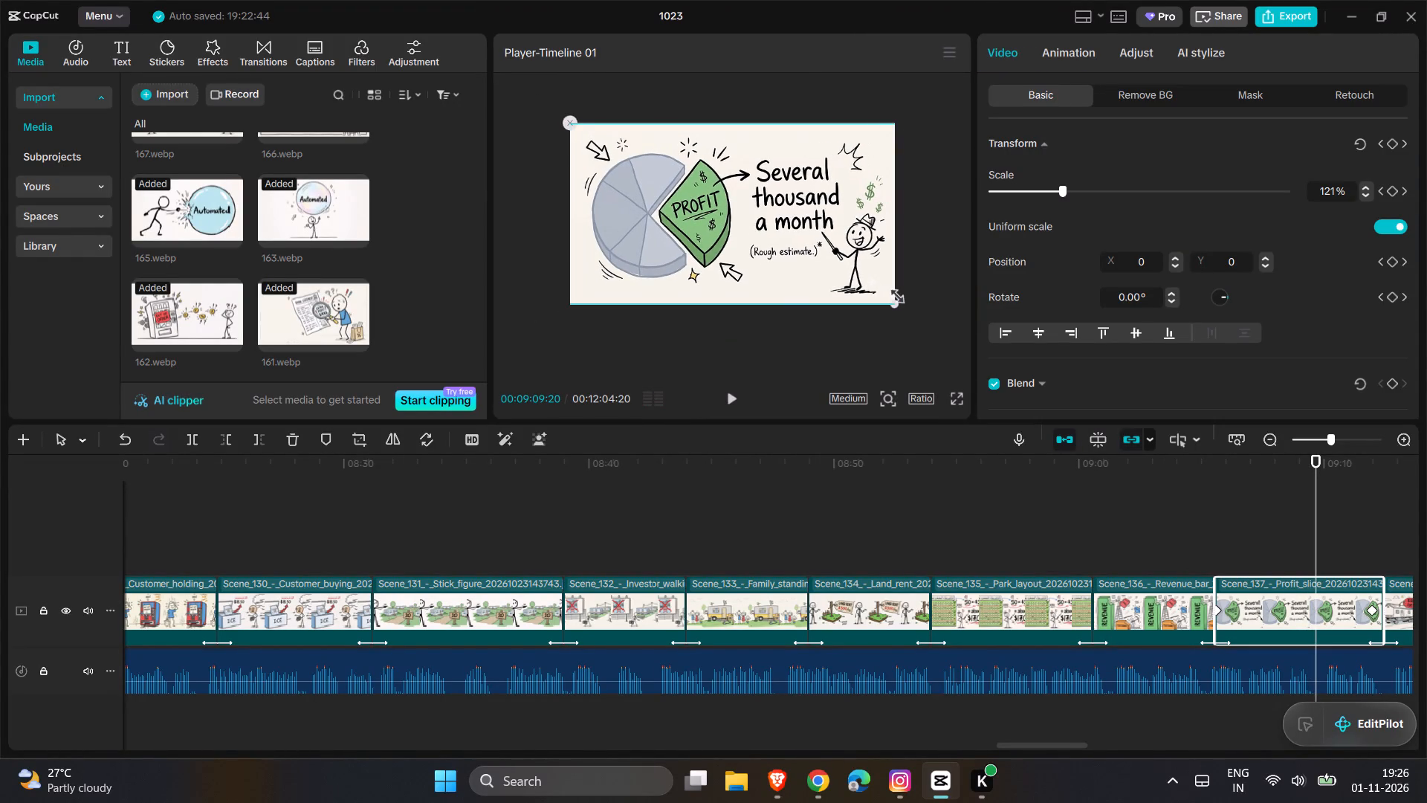
{"action": "left_click_drag", "start_coordinate": [893, 293], "coordinate": [893, 290]}
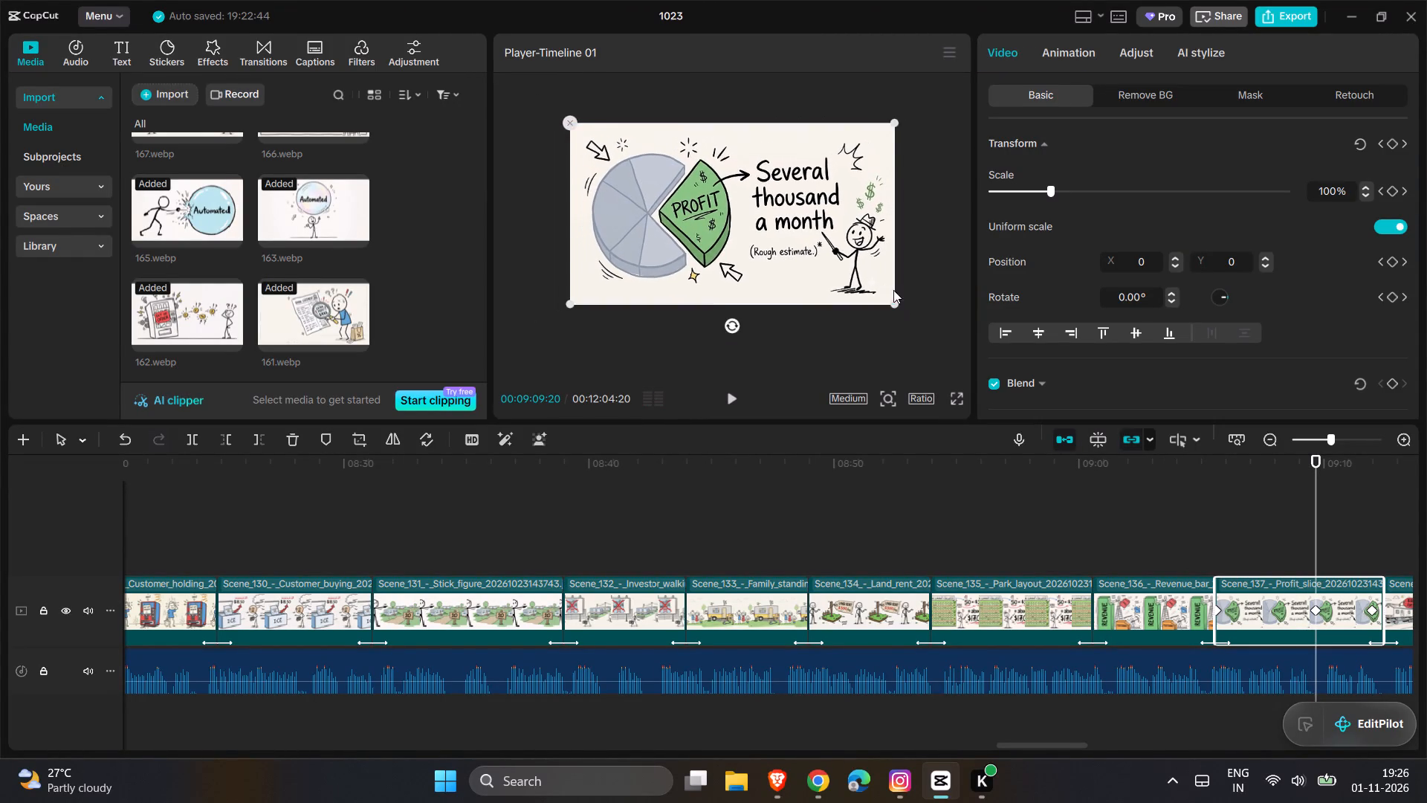
Enlarge the preview and play the timeline from 00:09:09:20 to review the rest of the Scene_137 profit slice clip.
{"action": "scroll", "coordinate": [893, 290], "scroll_direction": "up", "scroll_amount": 3, "text": "ctrl"}
{"action": "scroll", "coordinate": [893, 290], "scroll_direction": "down", "scroll_amount": 2, "text": "ctrl"}
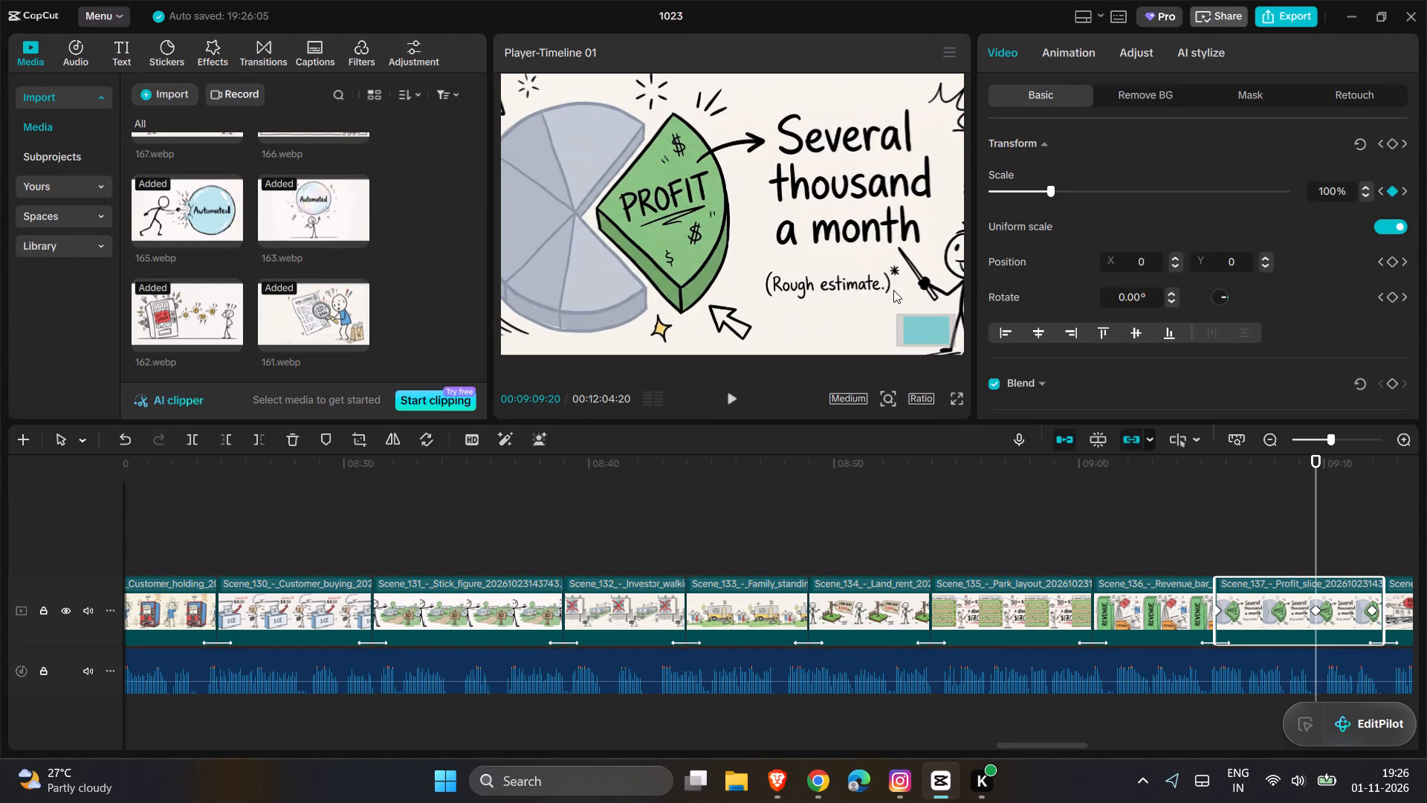
{"action": "scroll", "coordinate": [893, 290], "scroll_direction": "down", "scroll_amount": 2, "text": "ctrl"}
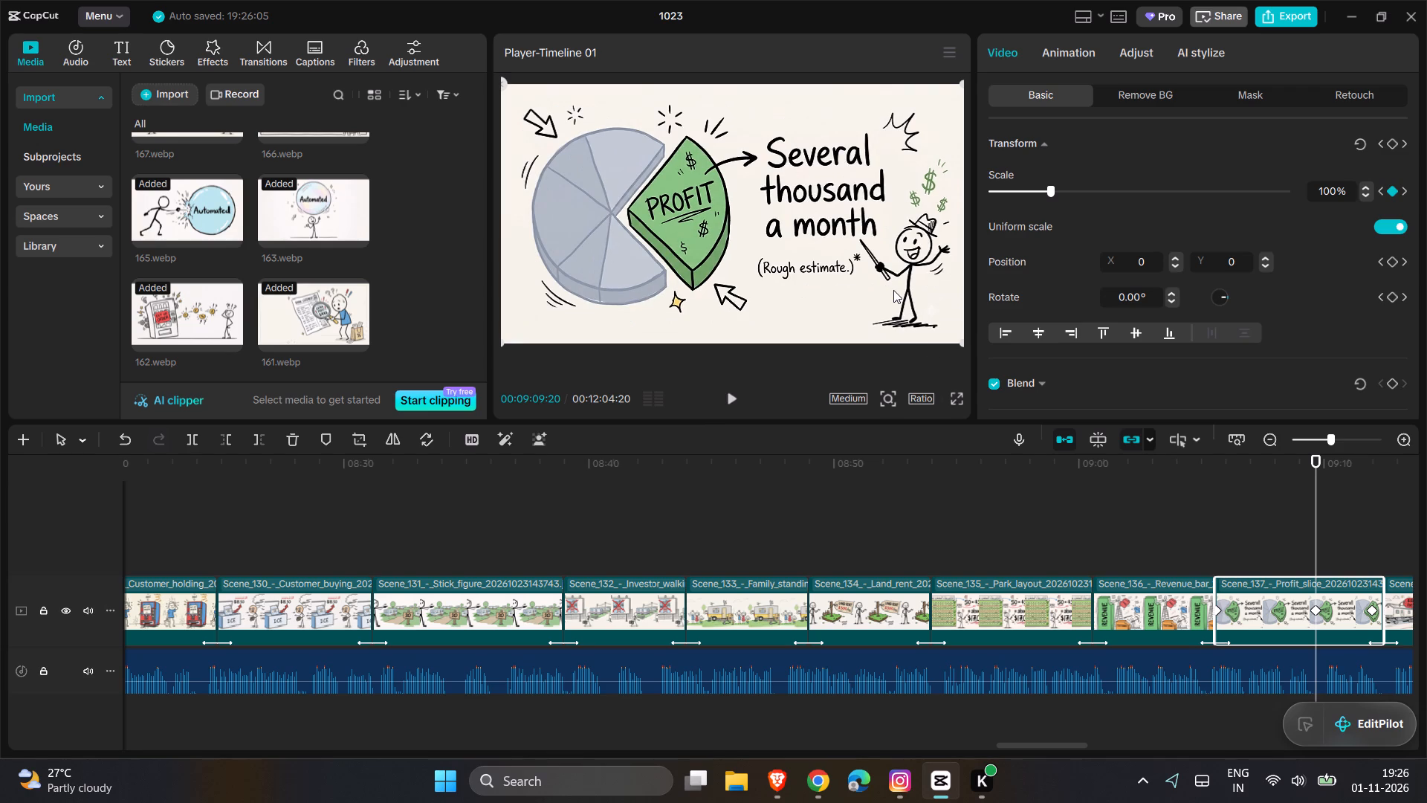
{"action": "scroll", "coordinate": [1194, 618], "scroll_direction": "left", "scroll_amount": 4}
{"action": "key", "text": "space"}
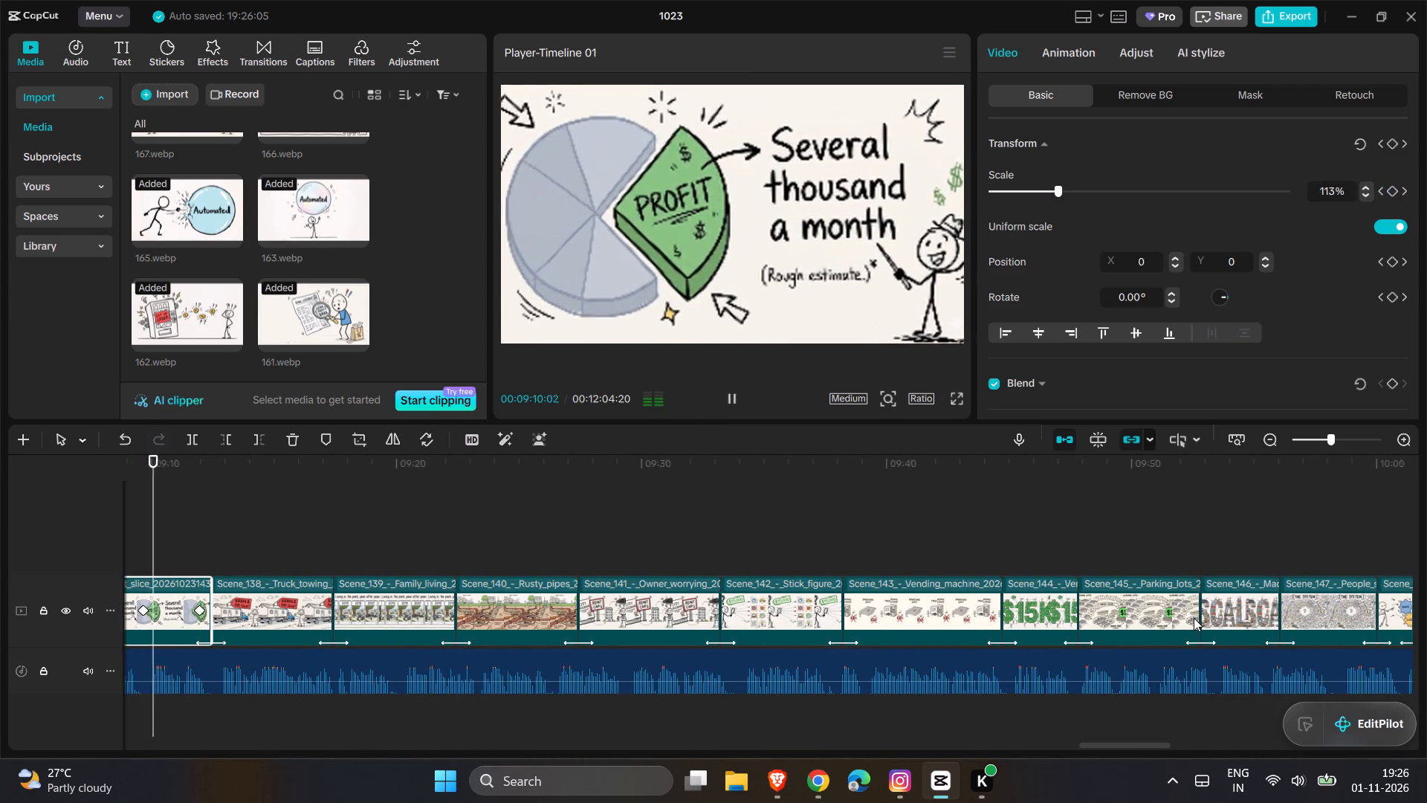
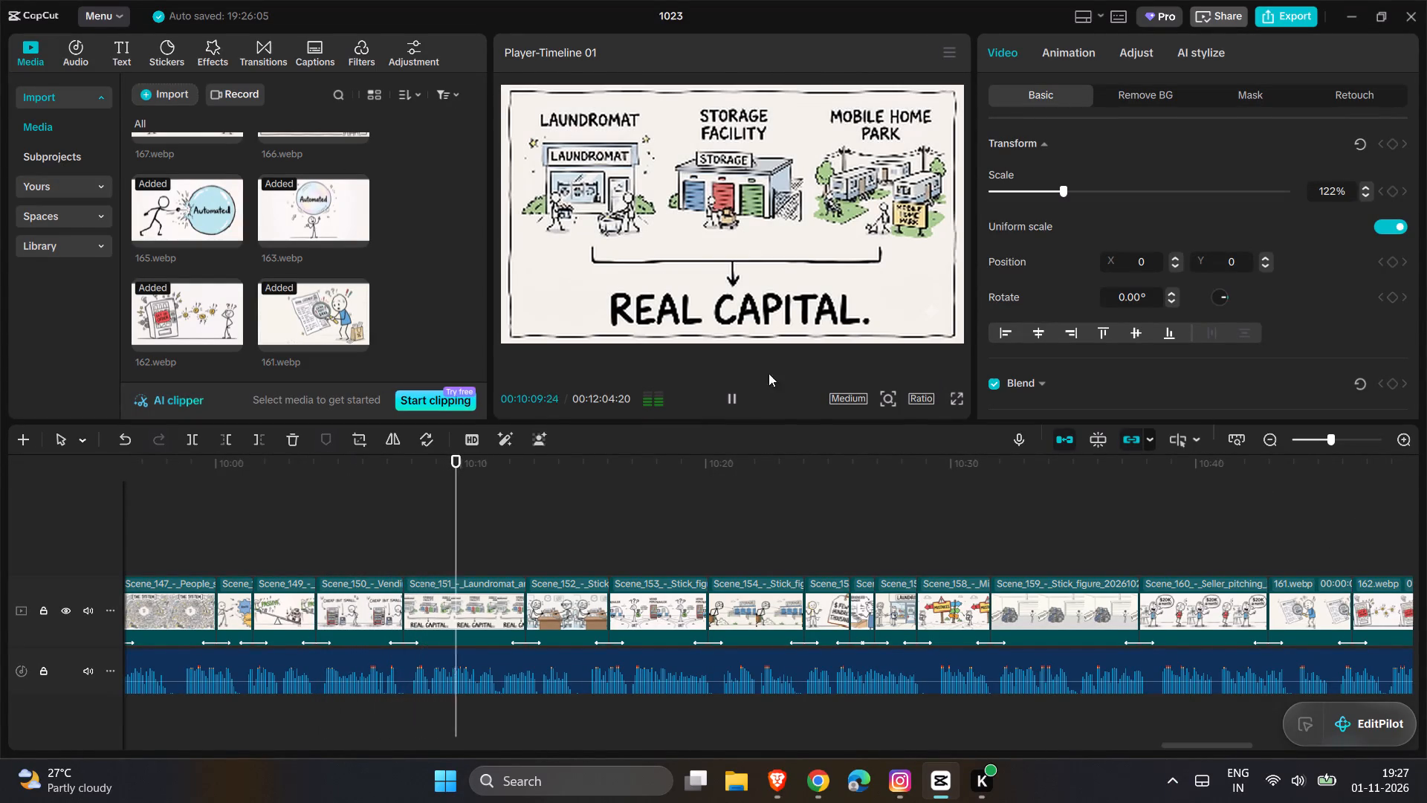
Trim the end of the Scene_152 loan department clip so it lasts about 3 seconds, ending near 00:10:15.
{"action": "left_click", "coordinate": [585, 612]}
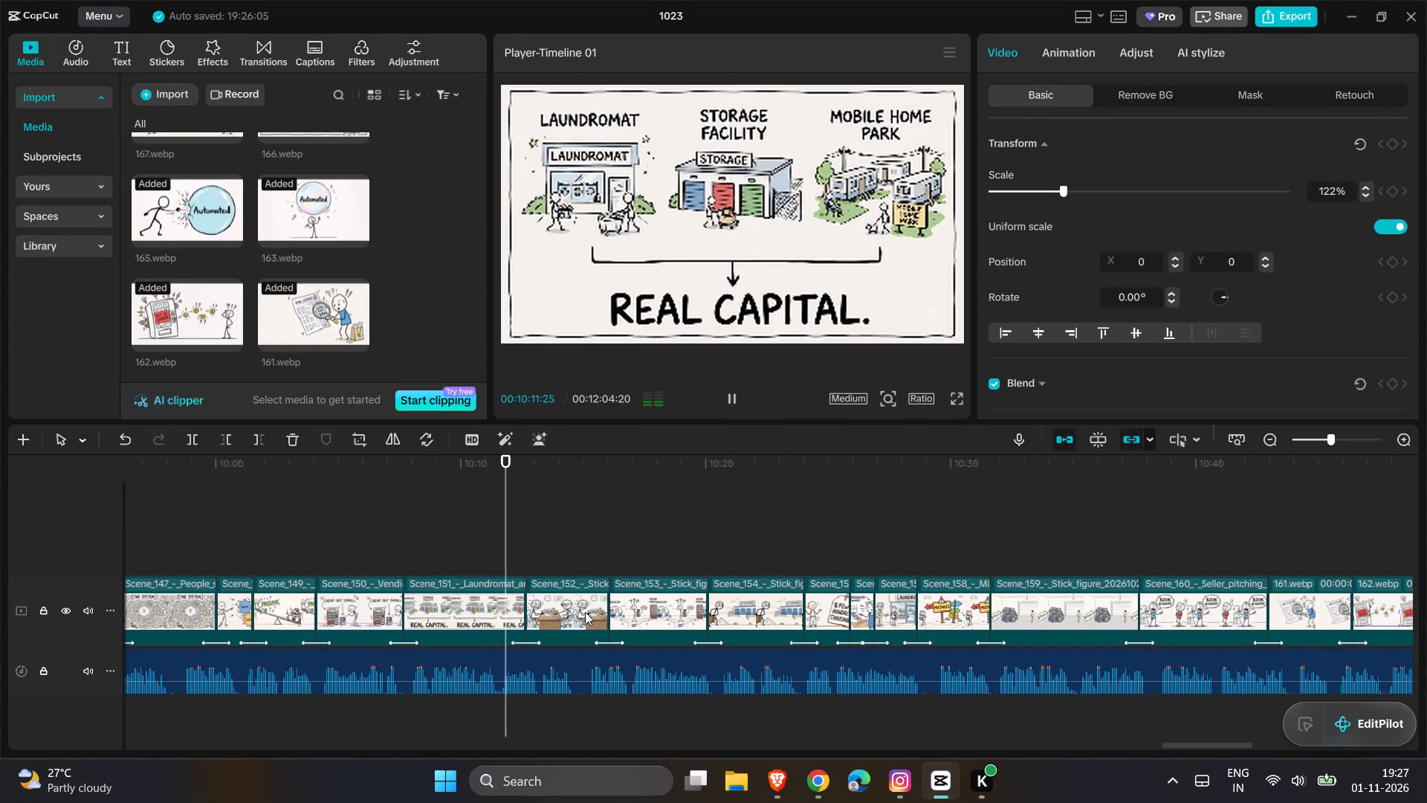
{"action": "left_click_drag", "start_coordinate": [611, 615], "coordinate": [674, 619]}
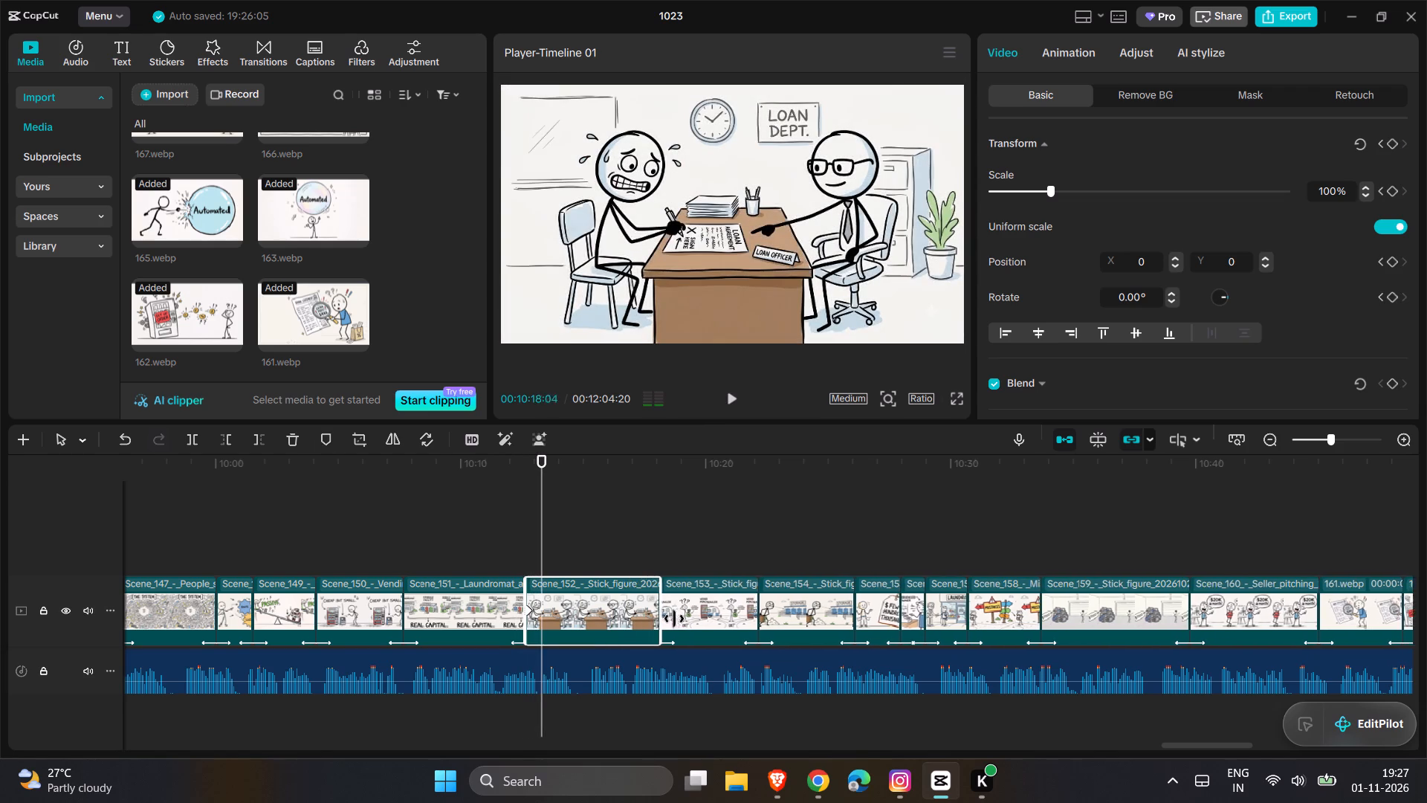
{"action": "left_click_drag", "start_coordinate": [674, 619], "coordinate": [593, 625]}
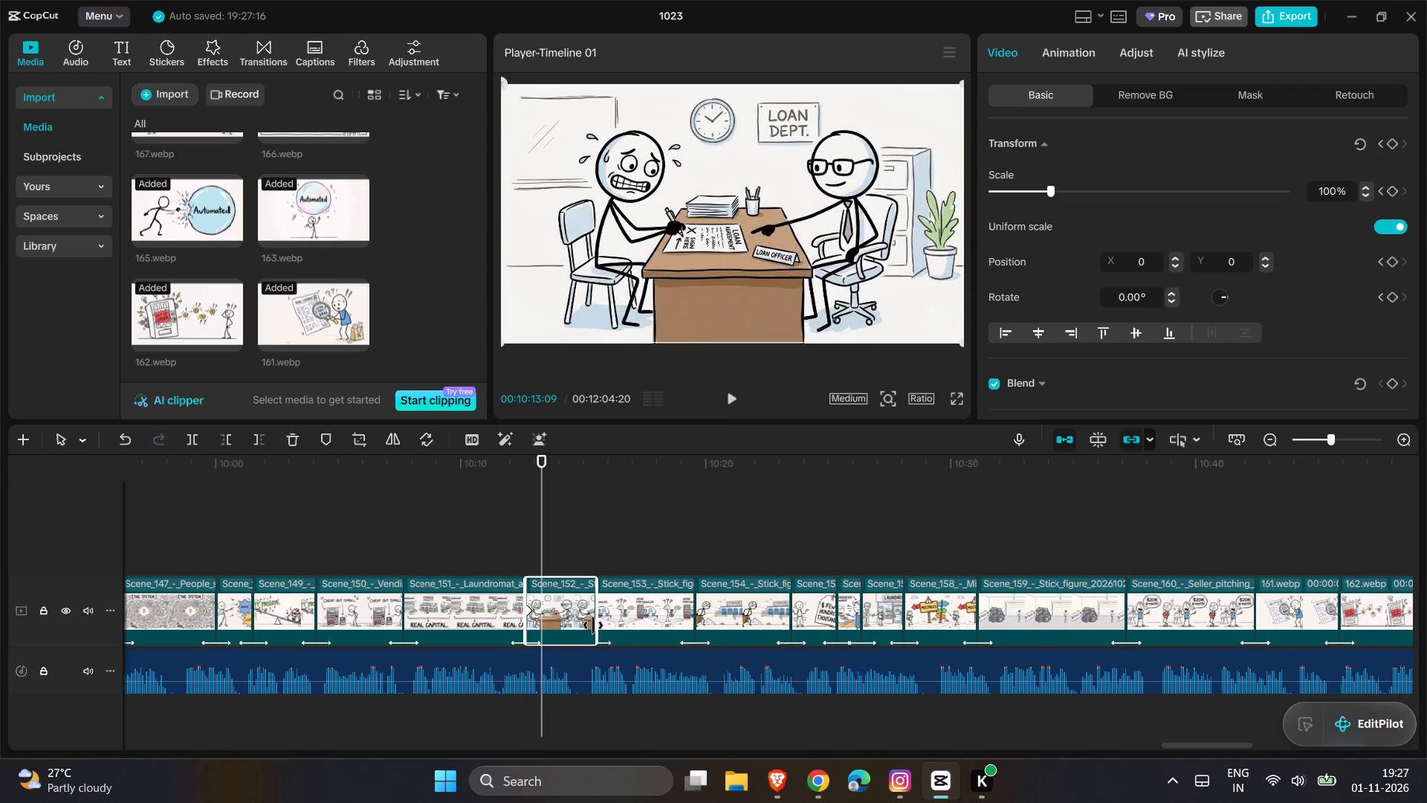
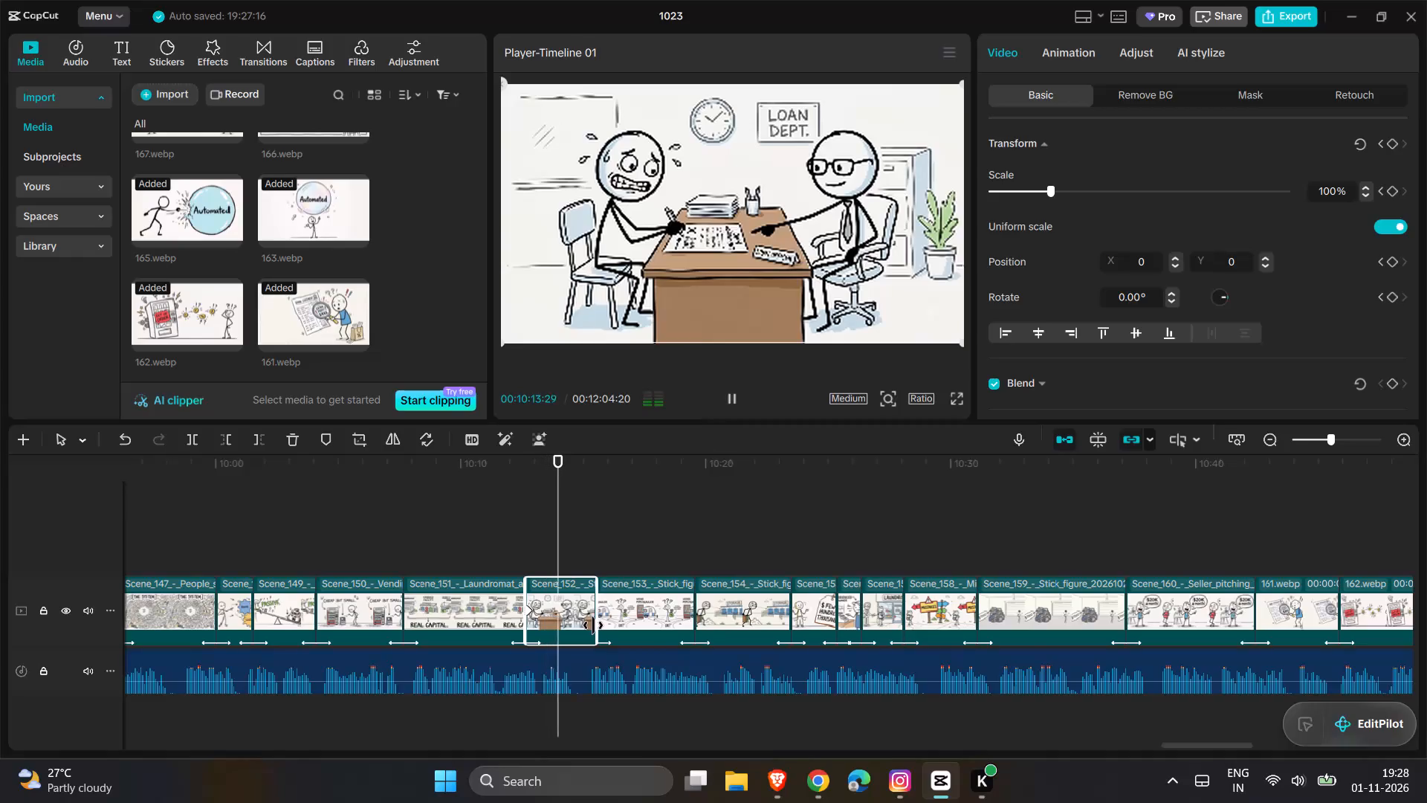
Review the scenes from Scene_153 through the out-of-order vending machine clip 162.webp, checking their timing and transitions.
{"action": "left_click", "coordinate": [639, 523]}
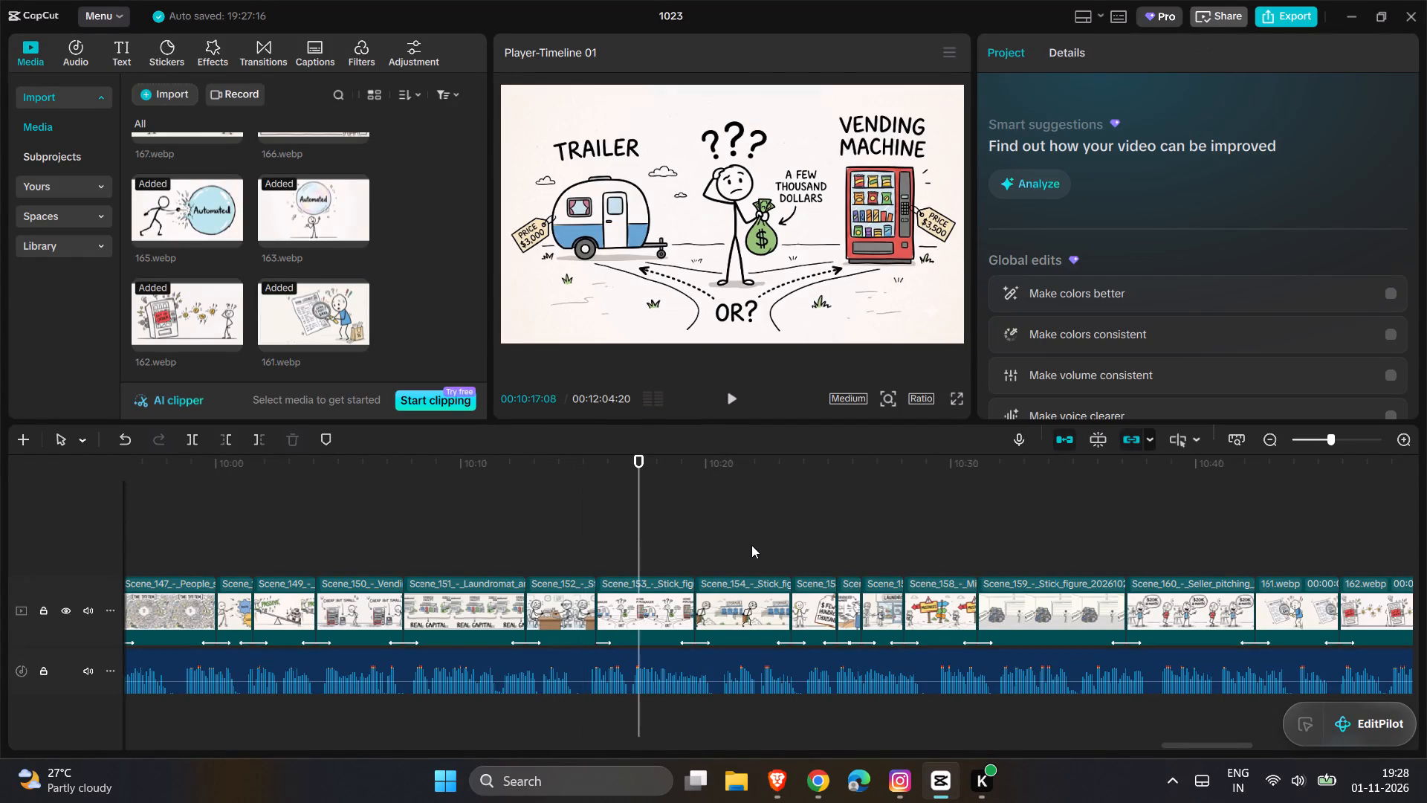
{"action": "left_click", "coordinate": [751, 545]}
{"action": "key", "text": "space"}
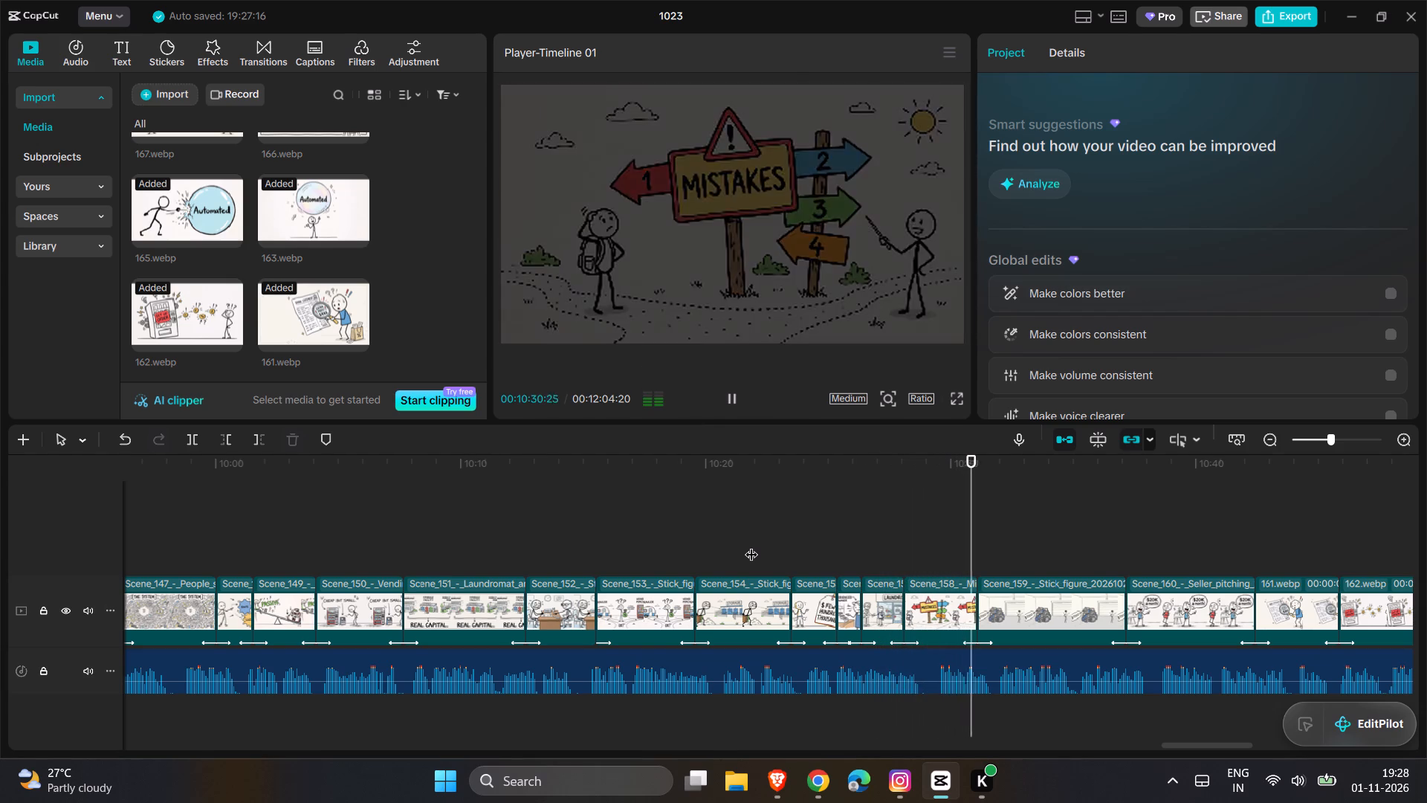
{"action": "scroll", "coordinate": [957, 443], "scroll_direction": "left", "scroll_amount": 1}
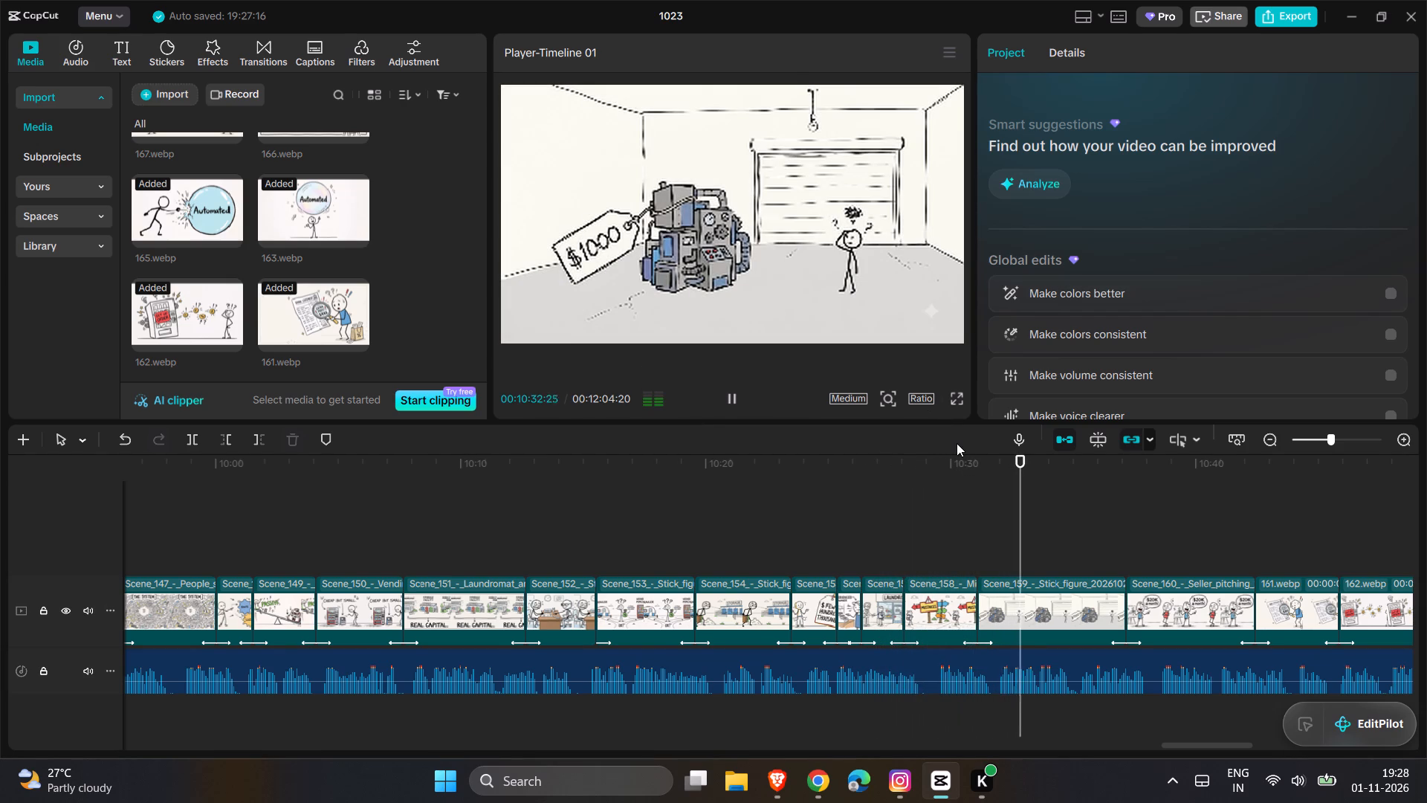
{"action": "scroll", "coordinate": [957, 443], "scroll_direction": "left", "scroll_amount": 1}
{"action": "scroll", "coordinate": [821, 563], "scroll_direction": "left", "scroll_amount": 2}
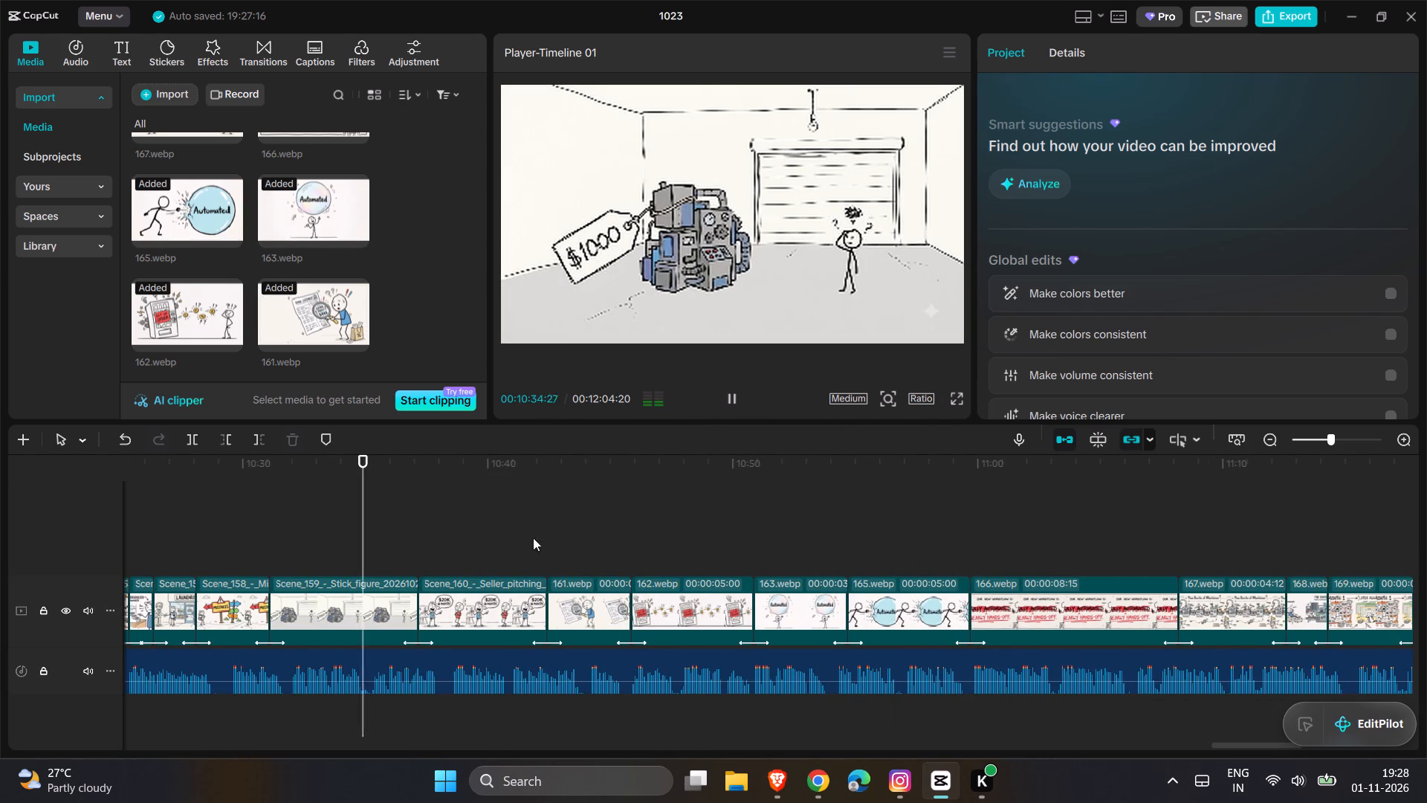
{"action": "left_click", "coordinate": [472, 525]}
{"action": "left_click", "coordinate": [587, 520]}
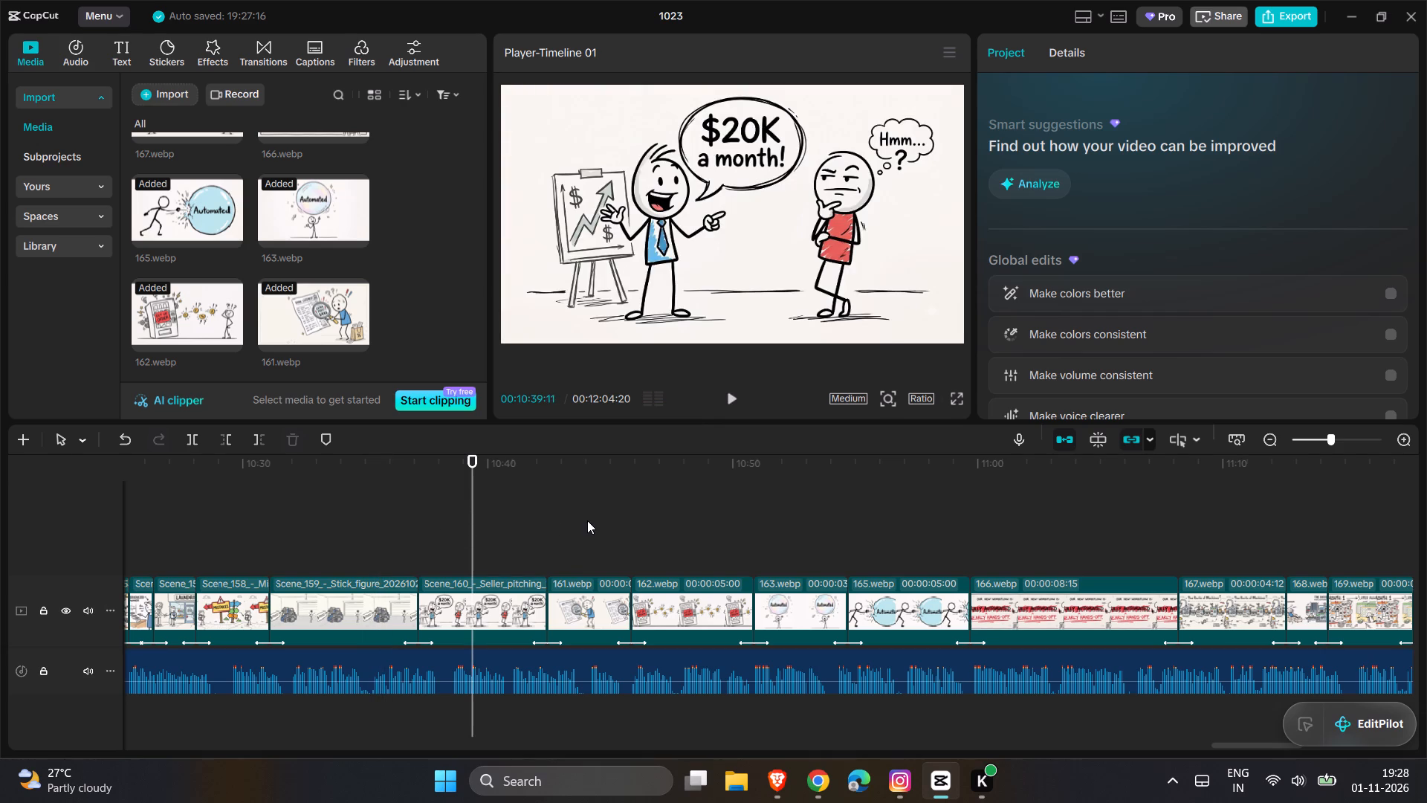
{"action": "left_click", "coordinate": [634, 523]}
{"action": "left_click", "coordinate": [702, 515]}
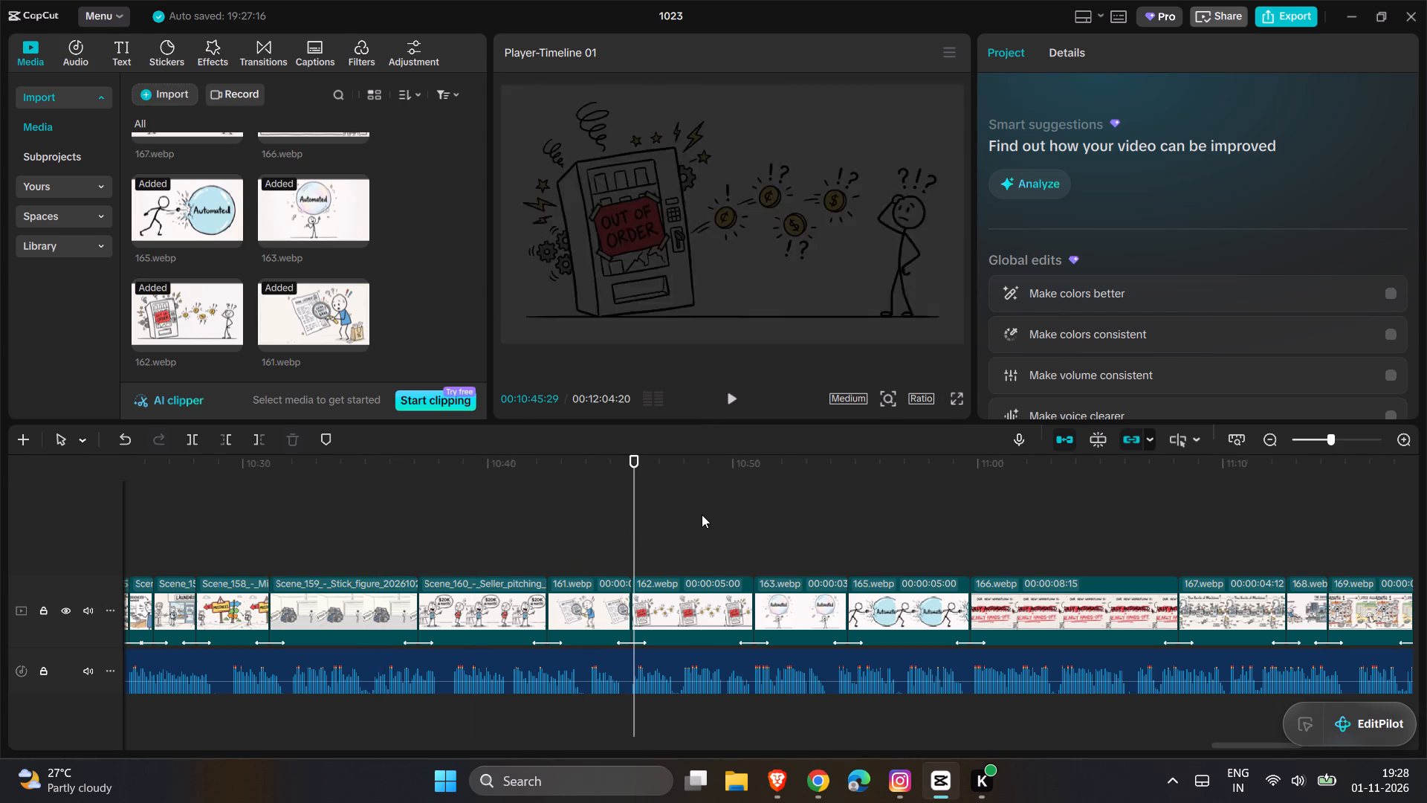
{"action": "left_click", "coordinate": [723, 404]}
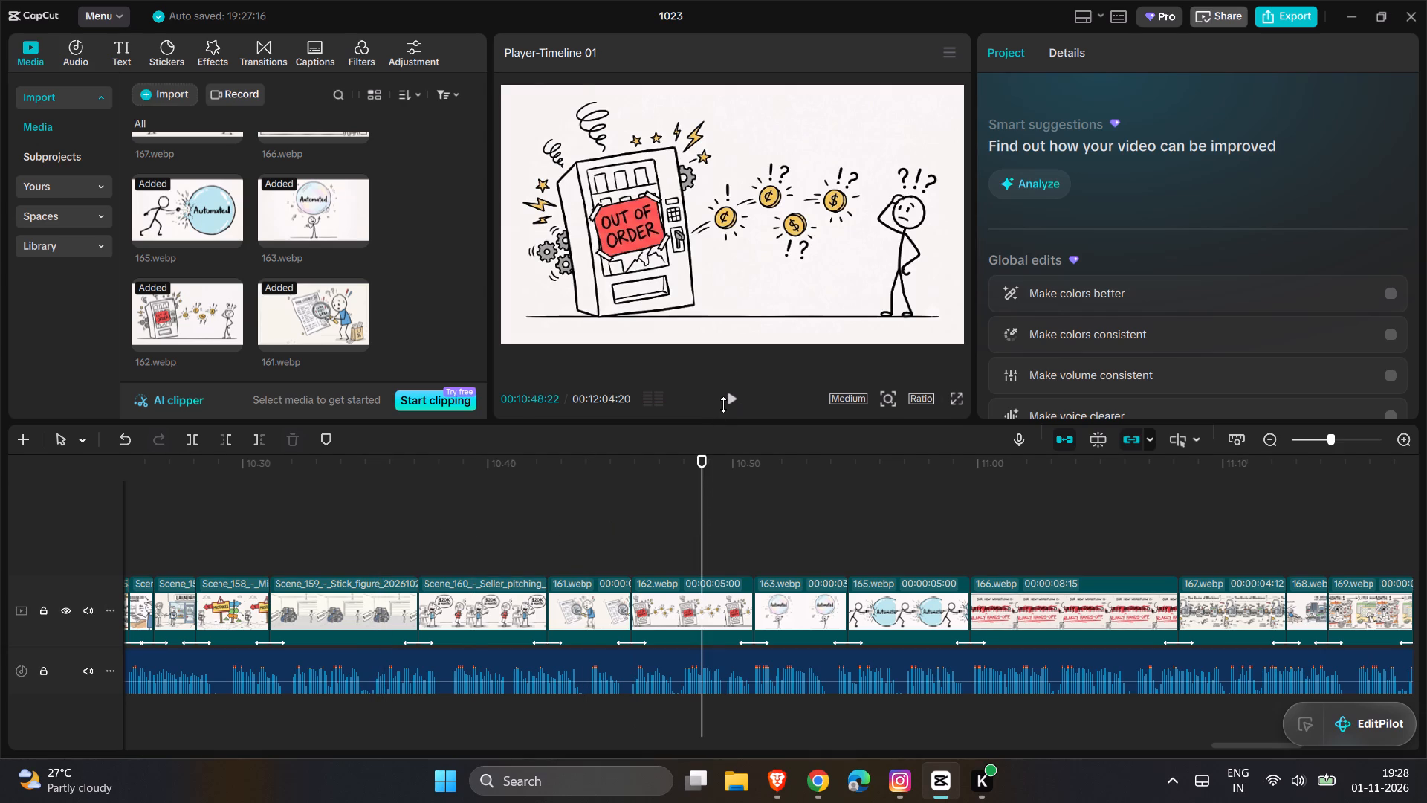
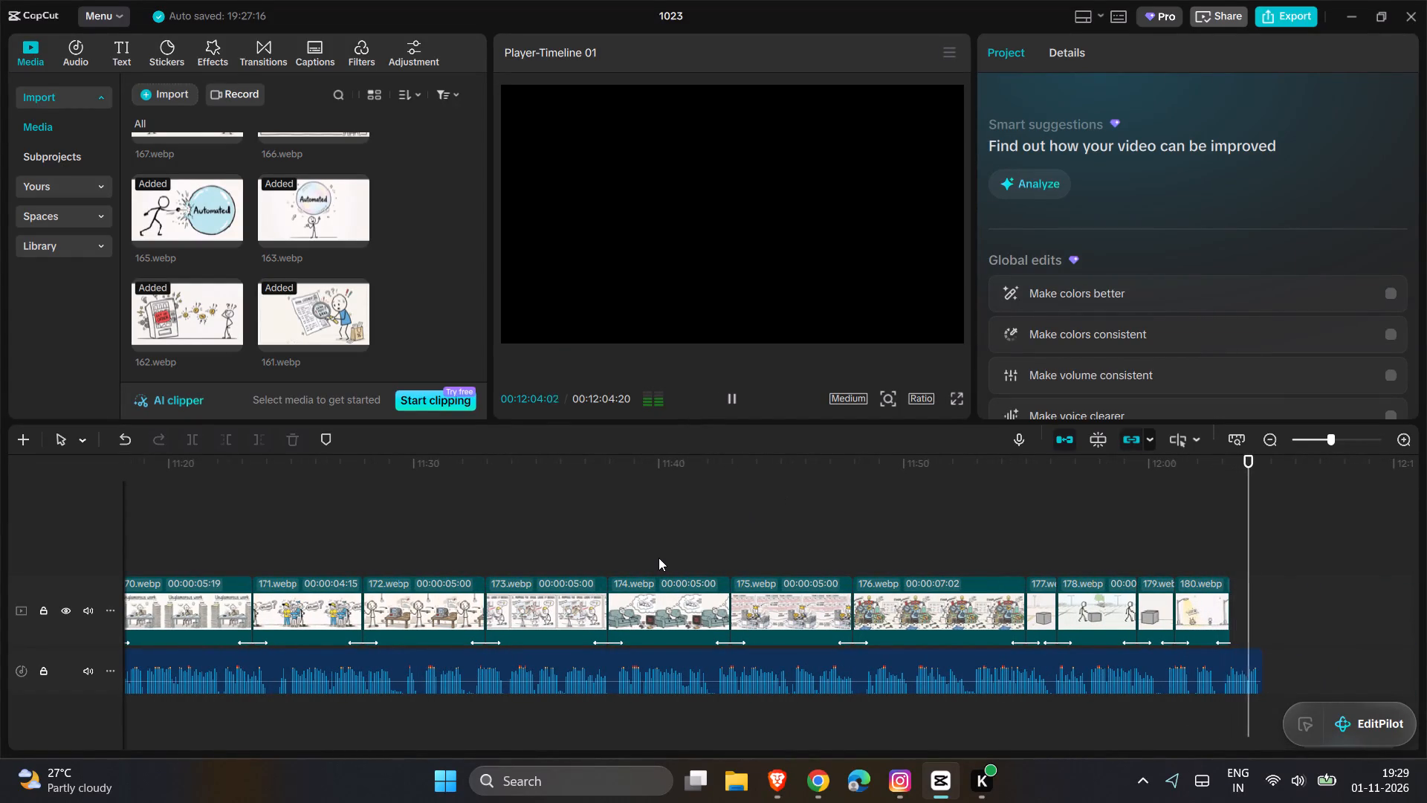
Return to the start of the timeline and review the opening scenes from Scene_01 through Scene_06.
{"action": "scroll", "coordinate": [659, 558], "scroll_direction": "right", "scroll_amount": 9}
{"action": "left_click", "coordinate": [591, 552]}
{"action": "scroll", "coordinate": [591, 552], "scroll_direction": "right", "scroll_amount": 9}
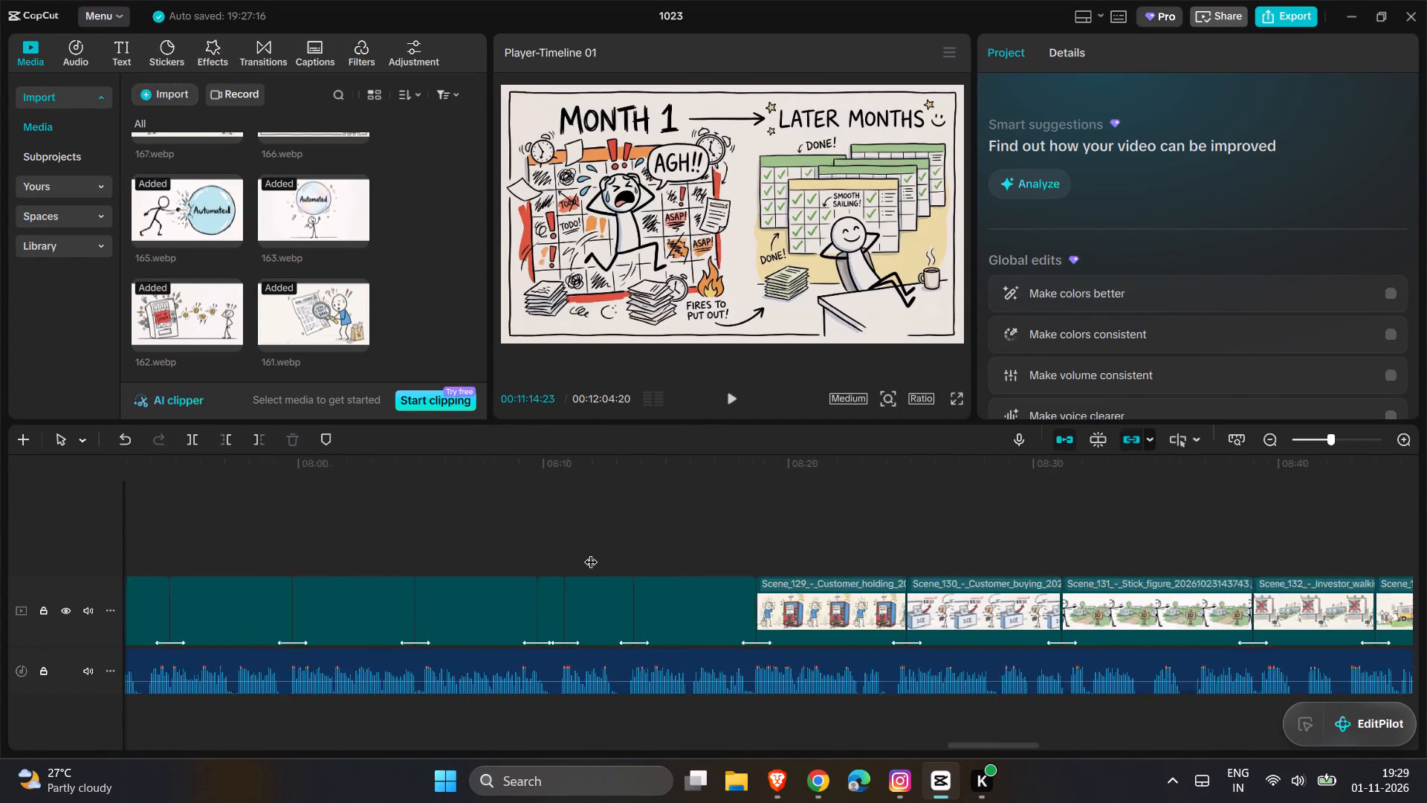
{"action": "scroll", "coordinate": [591, 552], "scroll_direction": "right", "scroll_amount": 20}
{"action": "scroll", "coordinate": [591, 552], "scroll_direction": "right", "scroll_amount": 20}
{"action": "scroll", "coordinate": [591, 552], "scroll_direction": "right", "scroll_amount": 20}
{"action": "left_click", "coordinate": [233, 499]}
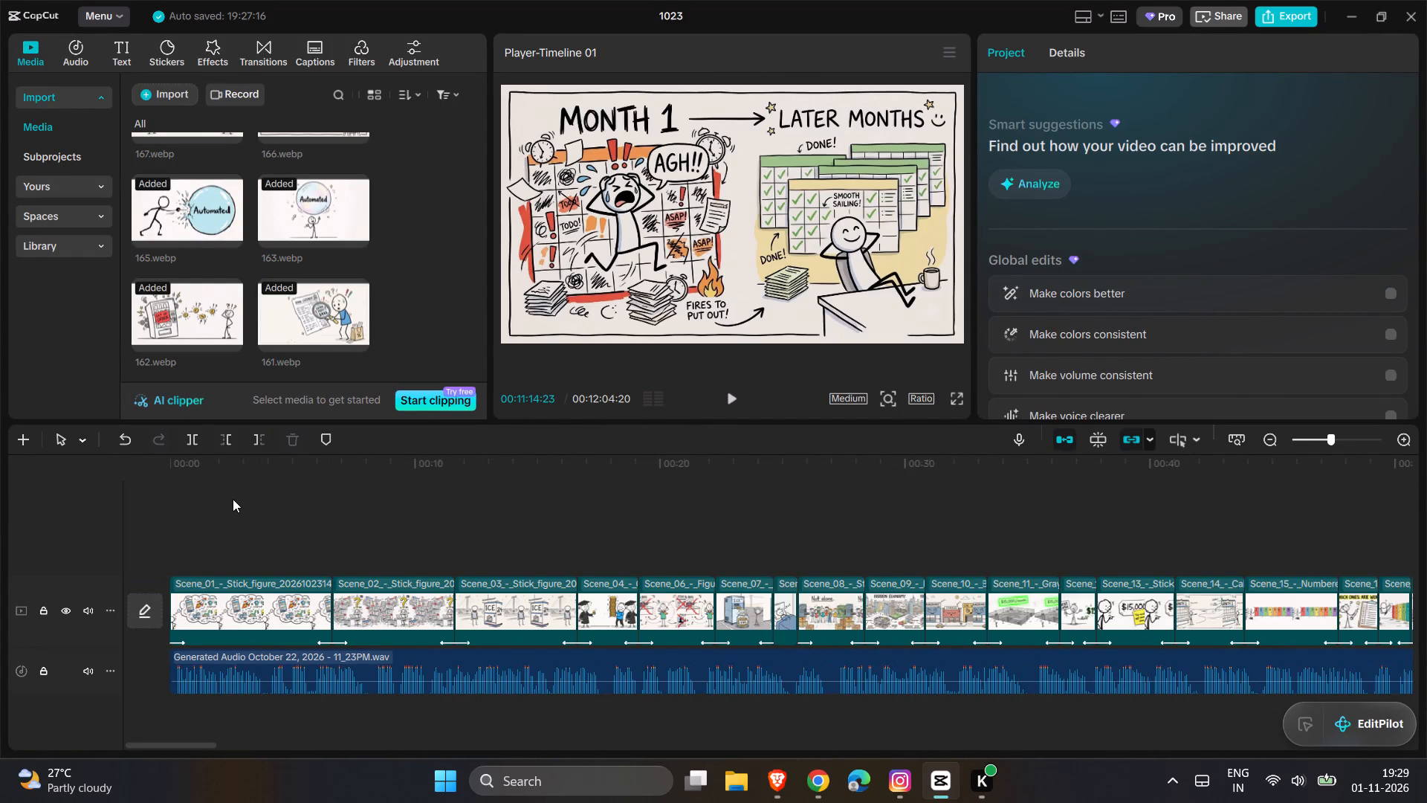
{"action": "key", "text": "space"}
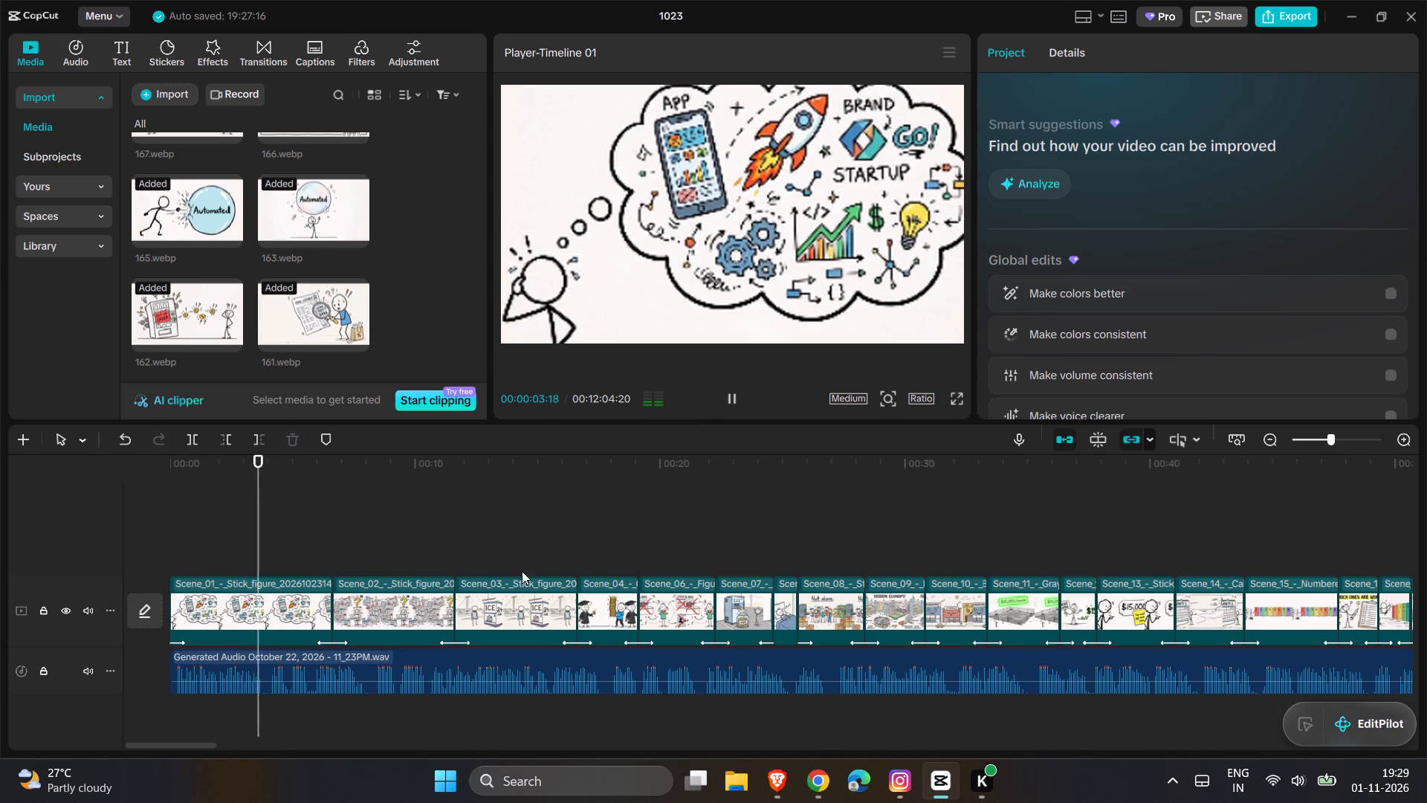
{"action": "left_click", "coordinate": [605, 544]}
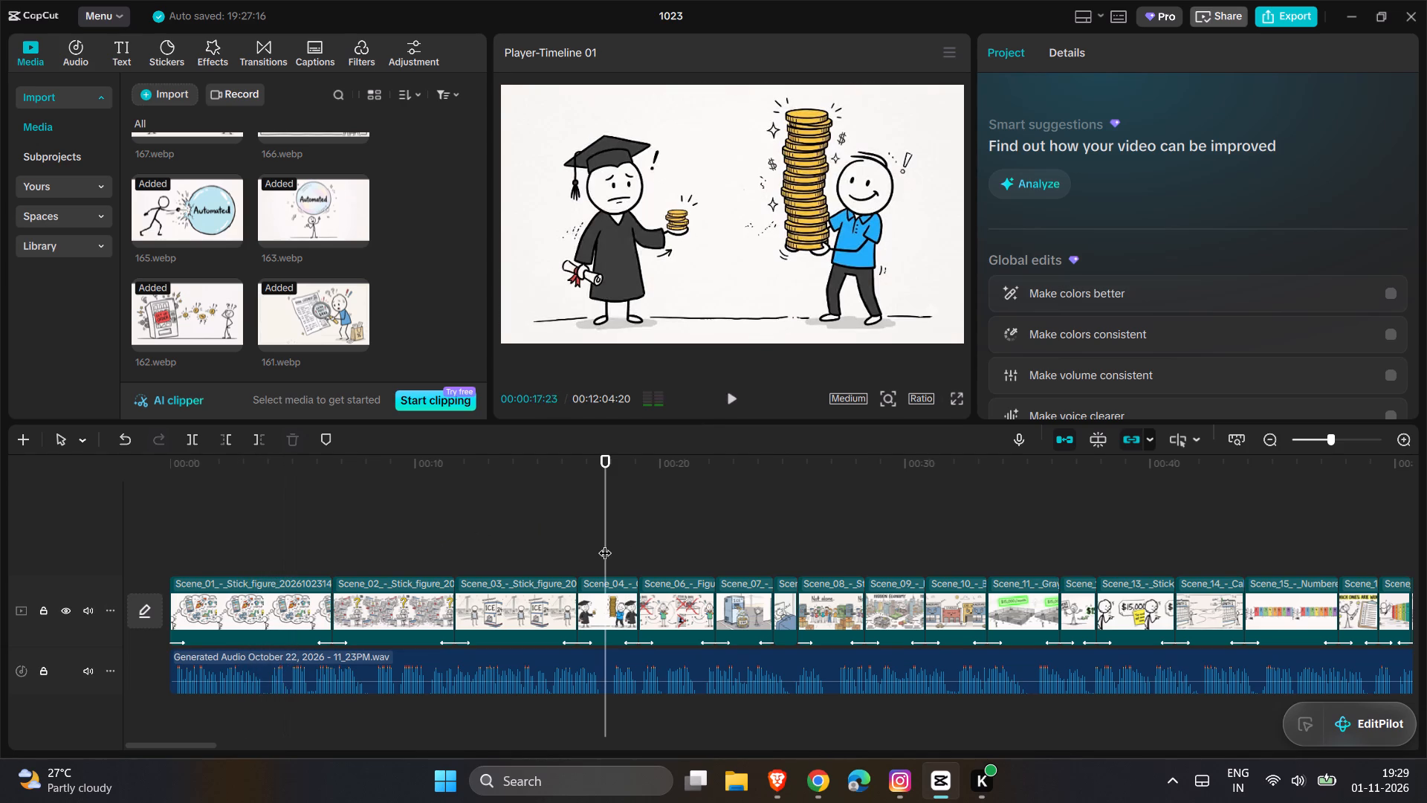
{"action": "key", "text": "space"}
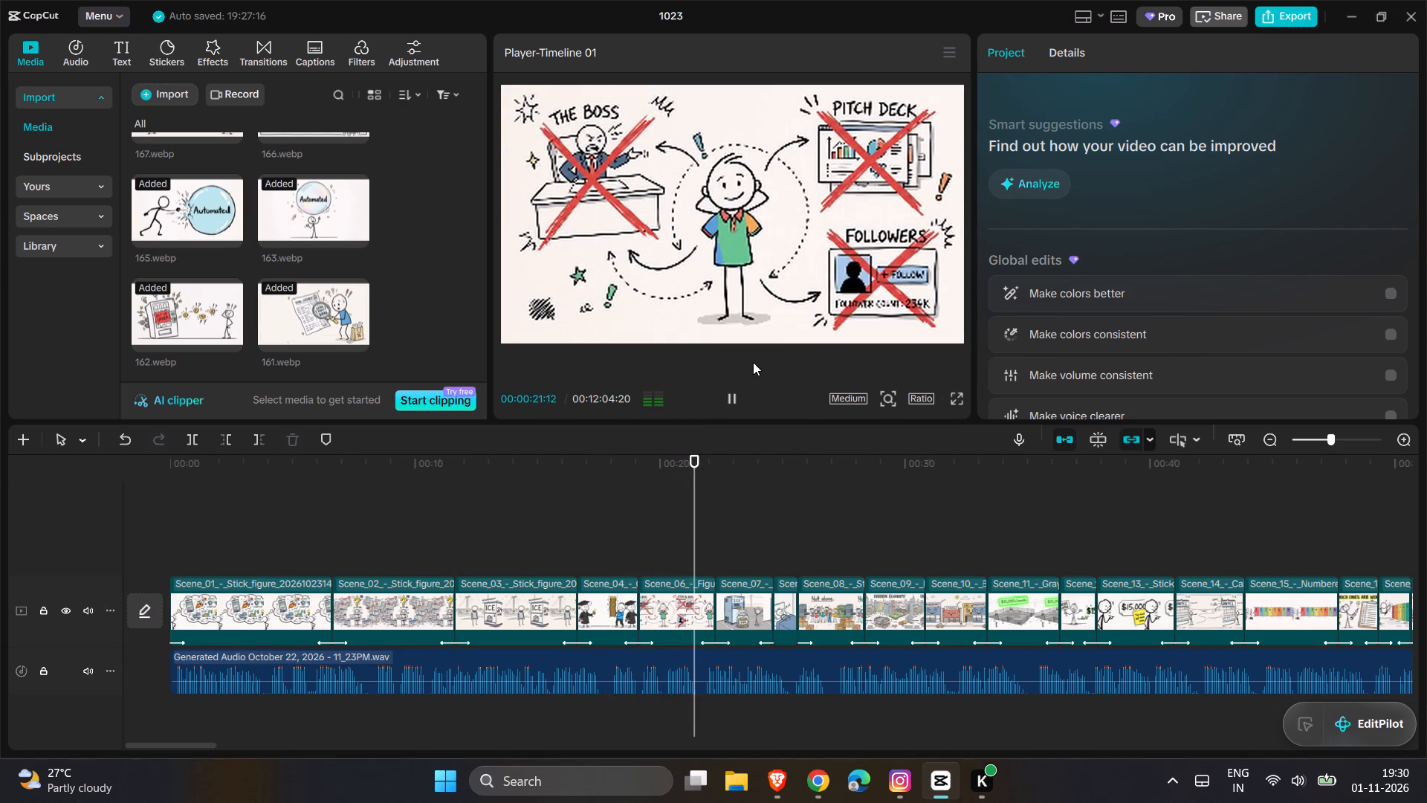
Examine the Scene_06 clip's out animation and basic color, lightness and effects adjustments while the opening scenes play.
{"action": "left_click", "coordinate": [699, 602]}
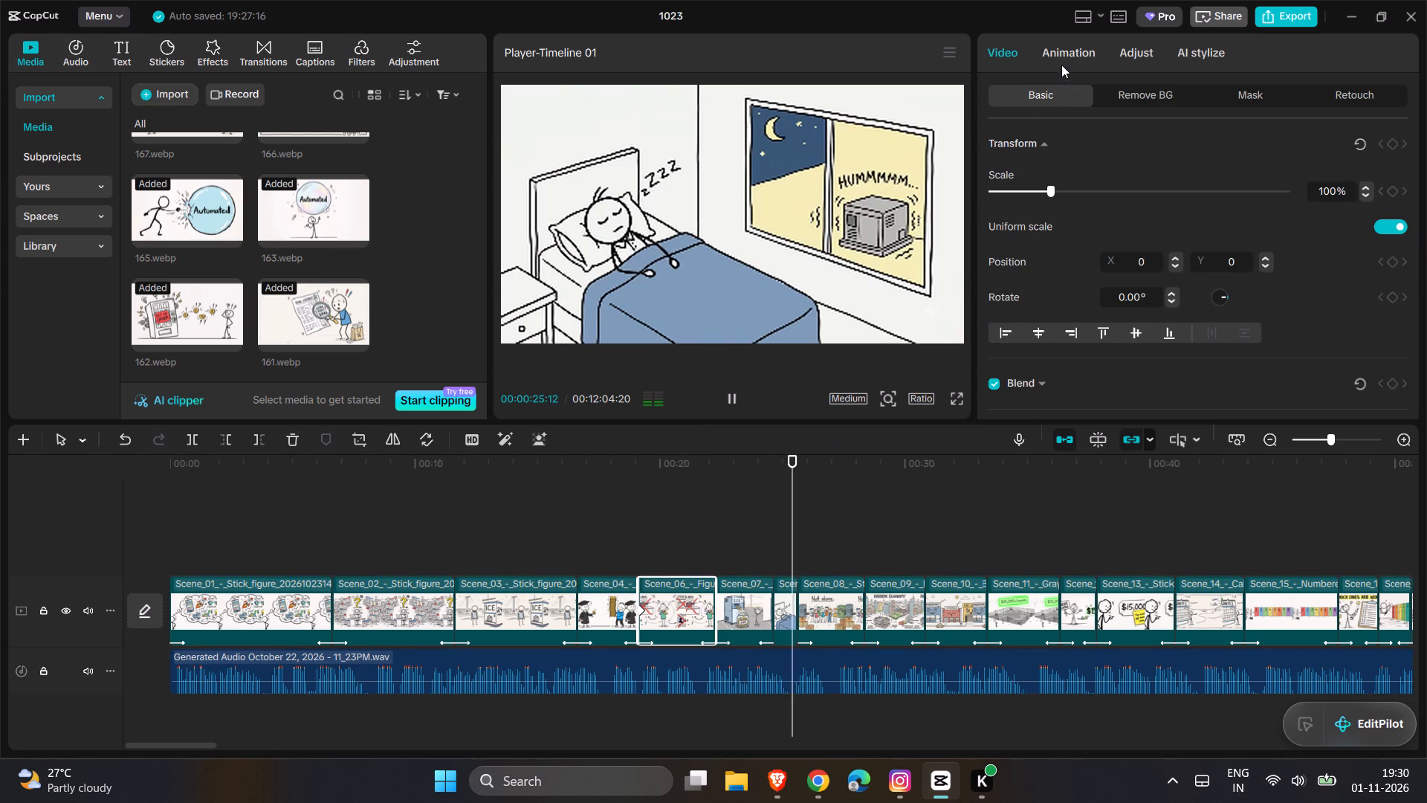
{"action": "left_click", "coordinate": [1064, 54]}
{"action": "left_click", "coordinate": [1122, 49]}
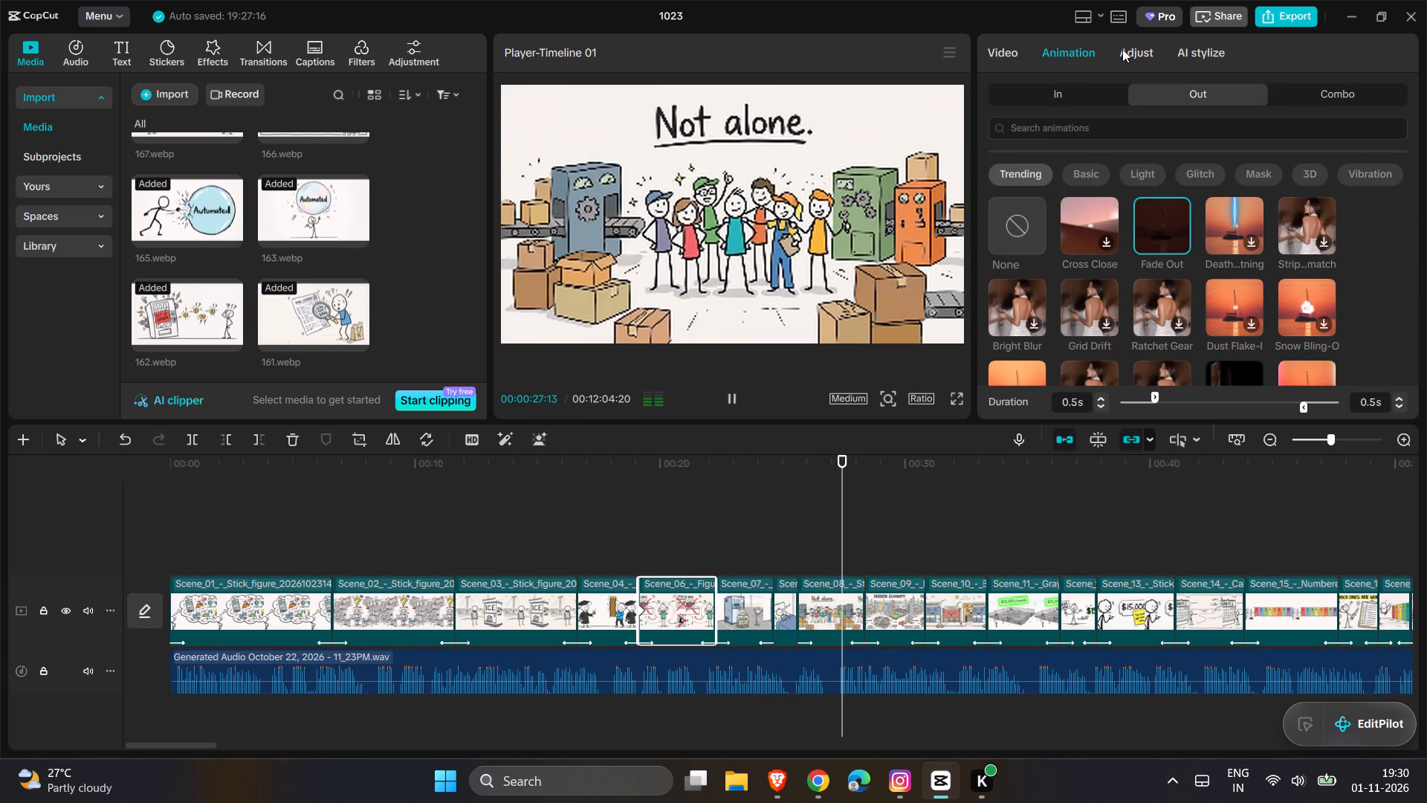
{"action": "scroll", "coordinate": [1129, 291], "scroll_direction": "down", "scroll_amount": 2}
{"action": "scroll", "coordinate": [1129, 291], "scroll_direction": "up", "scroll_amount": 3}
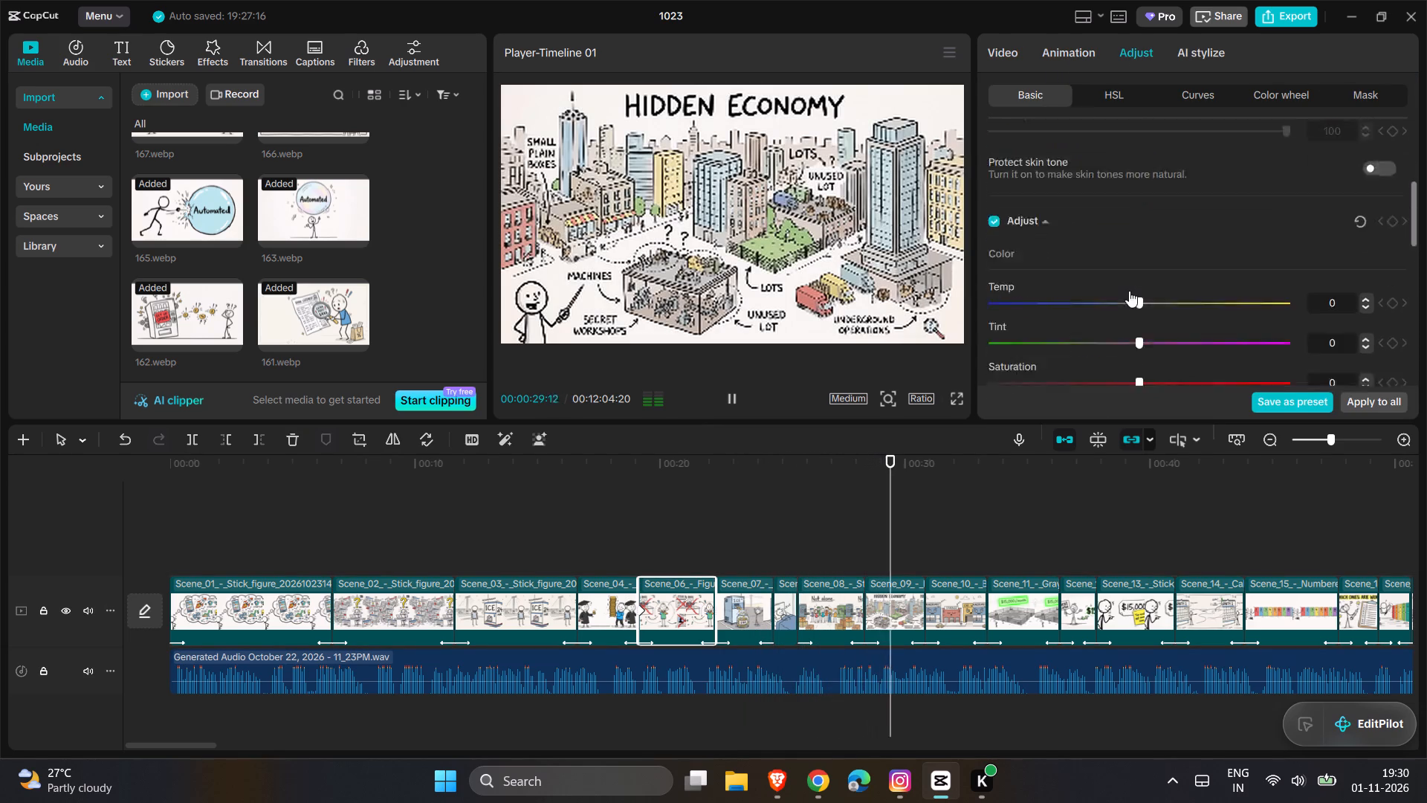
{"action": "scroll", "coordinate": [1129, 291], "scroll_direction": "up", "scroll_amount": 3}
{"action": "scroll", "coordinate": [1129, 291], "scroll_direction": "down", "scroll_amount": 8}
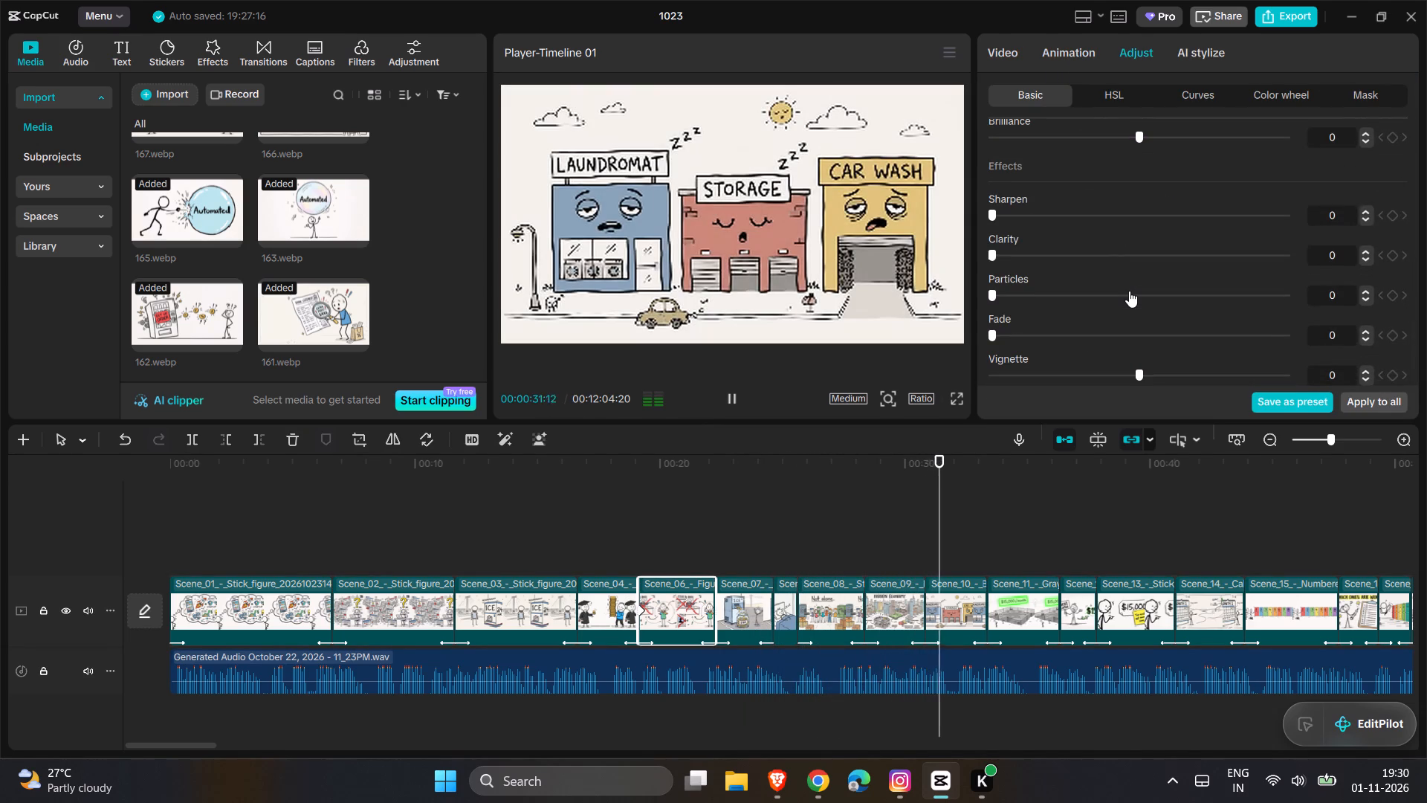
{"action": "scroll", "coordinate": [1129, 291], "scroll_direction": "down", "scroll_amount": 1}
{"action": "scroll", "coordinate": [1129, 291], "scroll_direction": "up", "scroll_amount": 7}
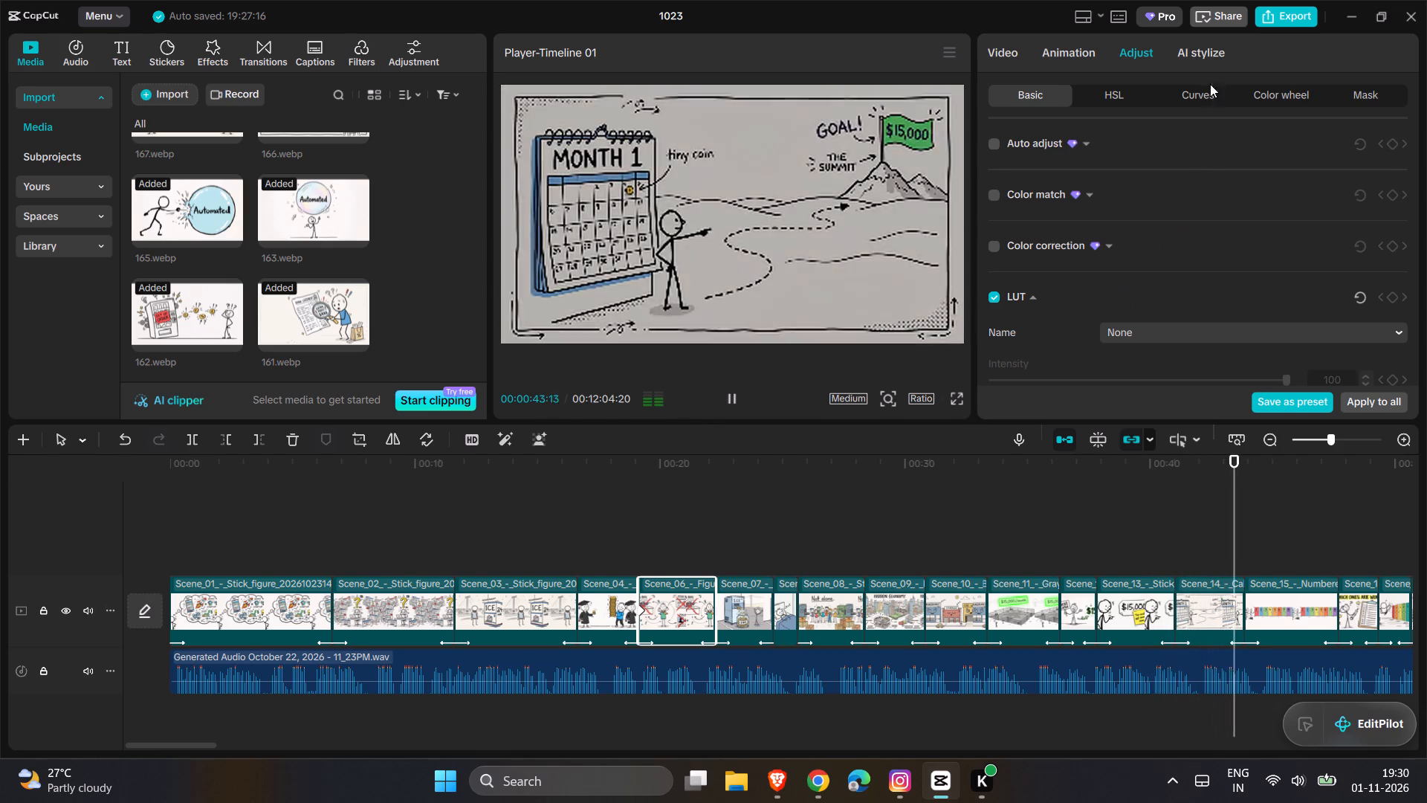
{"action": "scroll", "coordinate": [1168, 319], "scroll_direction": "down", "scroll_amount": 1}
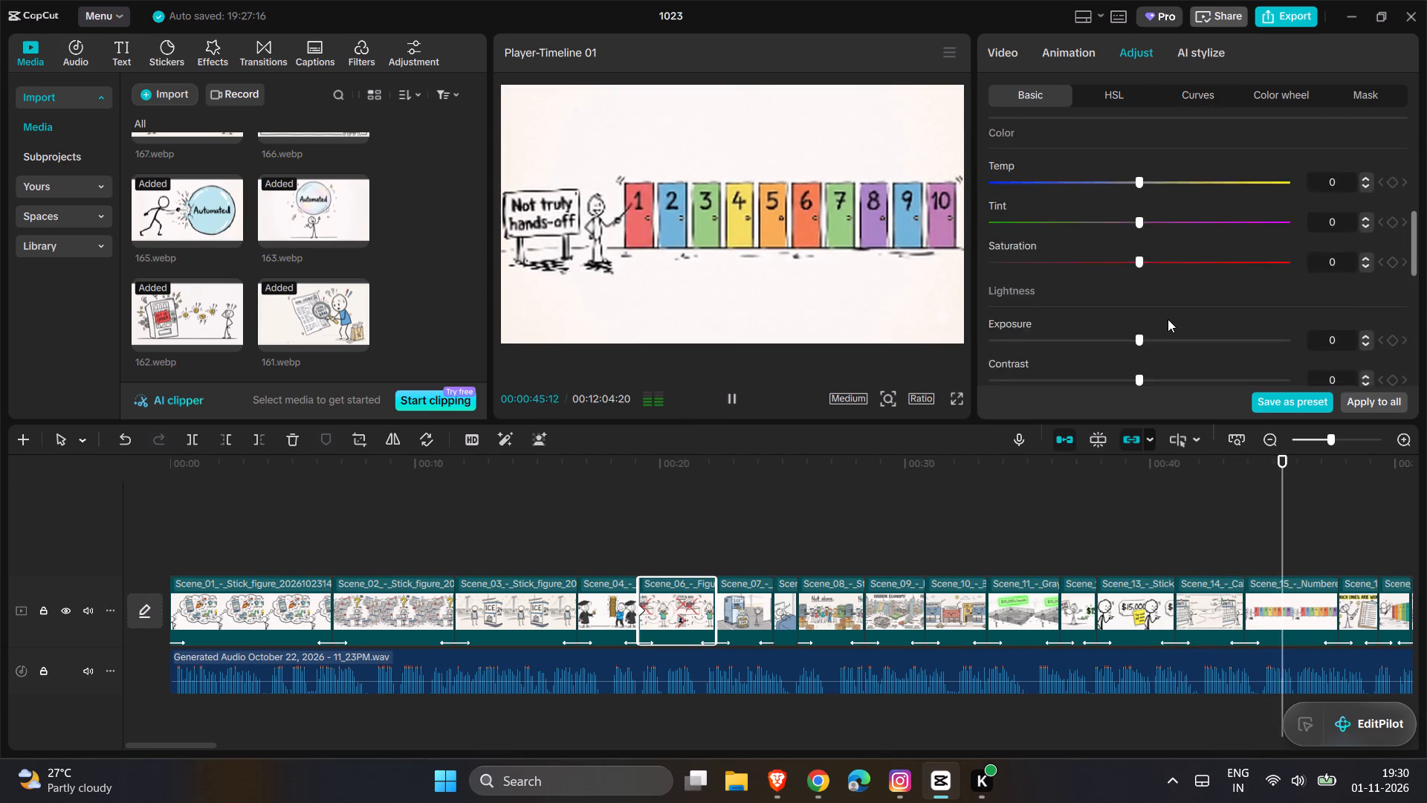
{"action": "scroll", "coordinate": [1168, 319], "scroll_direction": "down", "scroll_amount": 2}
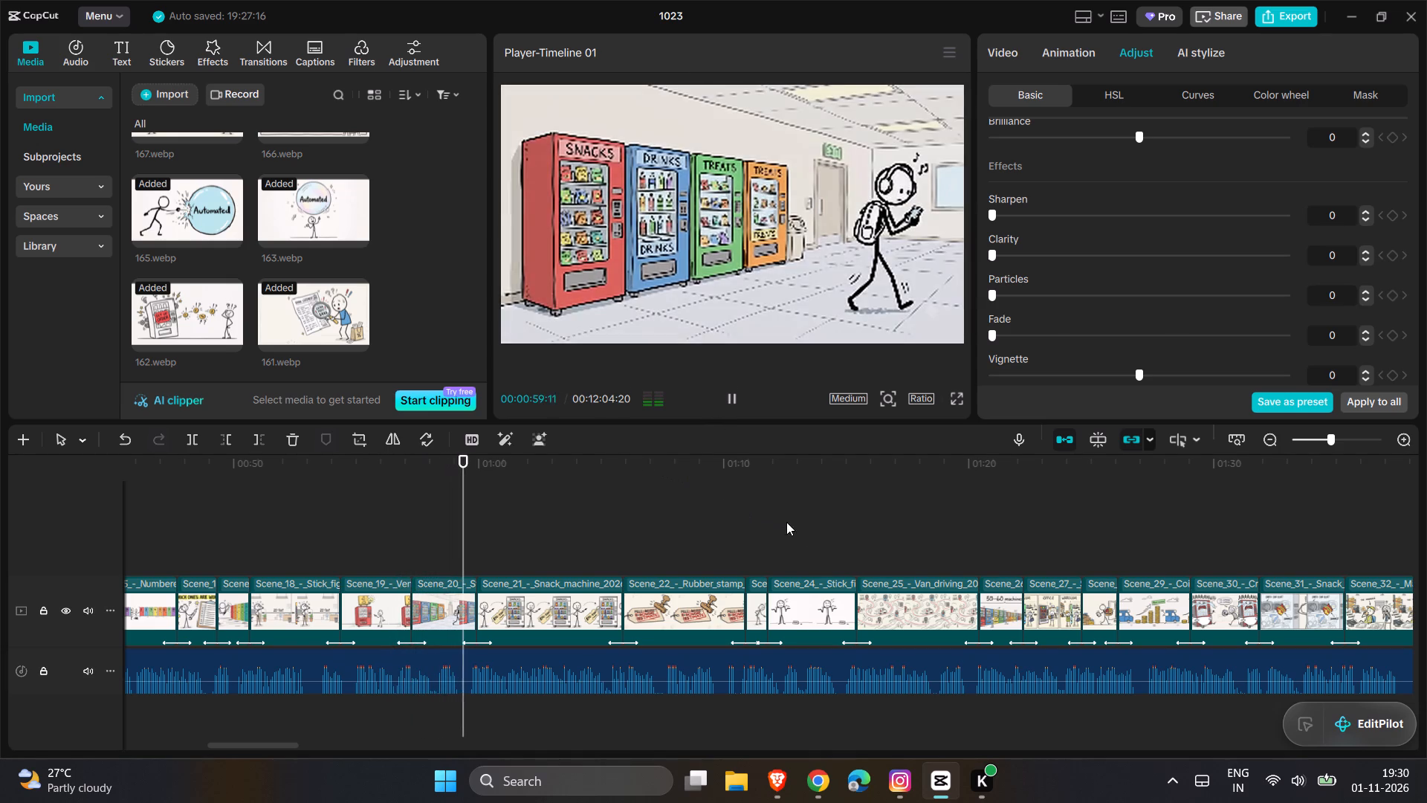
Review the scenes from Scene_24 through the Scene_40 money bag clip, skipping ahead between playbacks.
{"action": "left_click", "coordinate": [805, 527]}
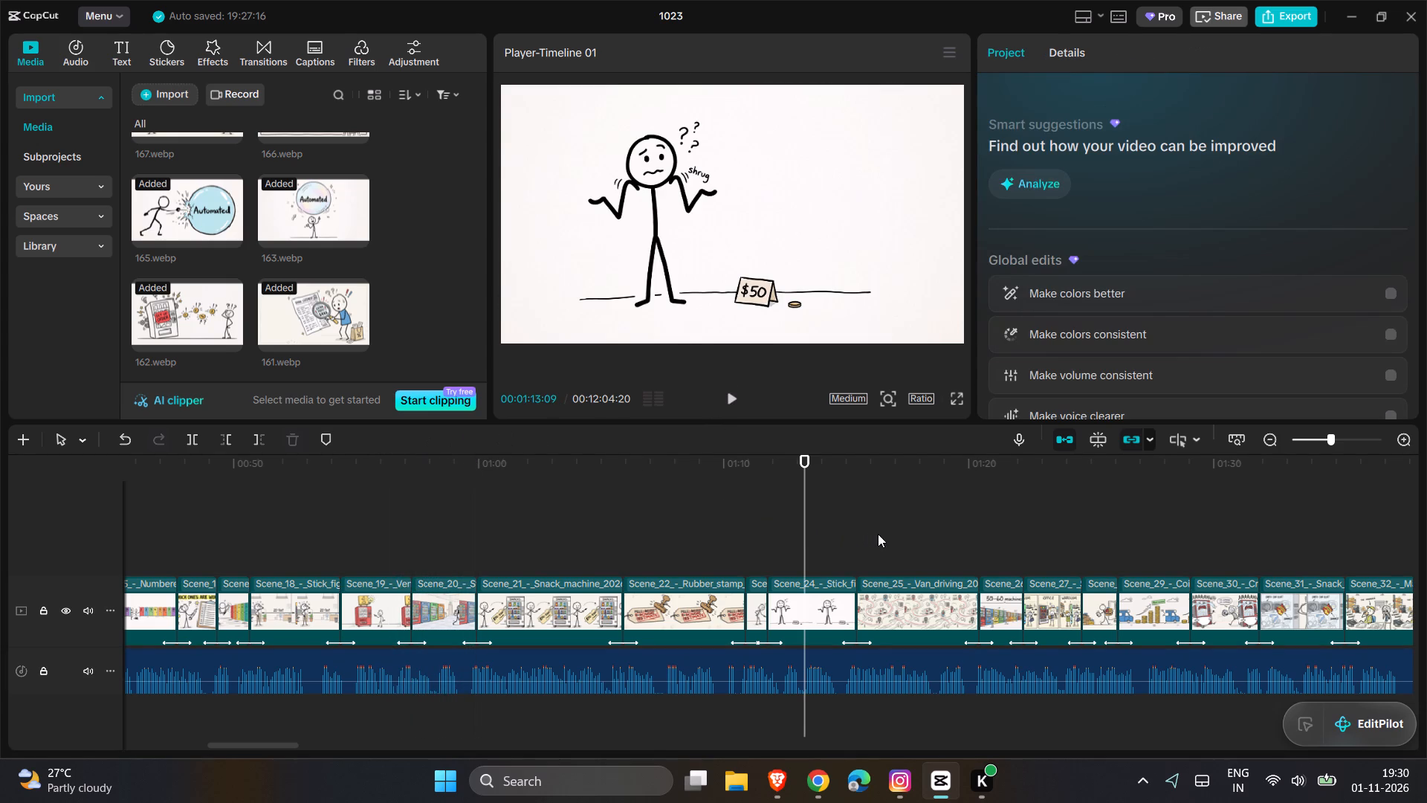
{"action": "left_click", "coordinate": [878, 534]}
{"action": "left_click", "coordinate": [1006, 529]}
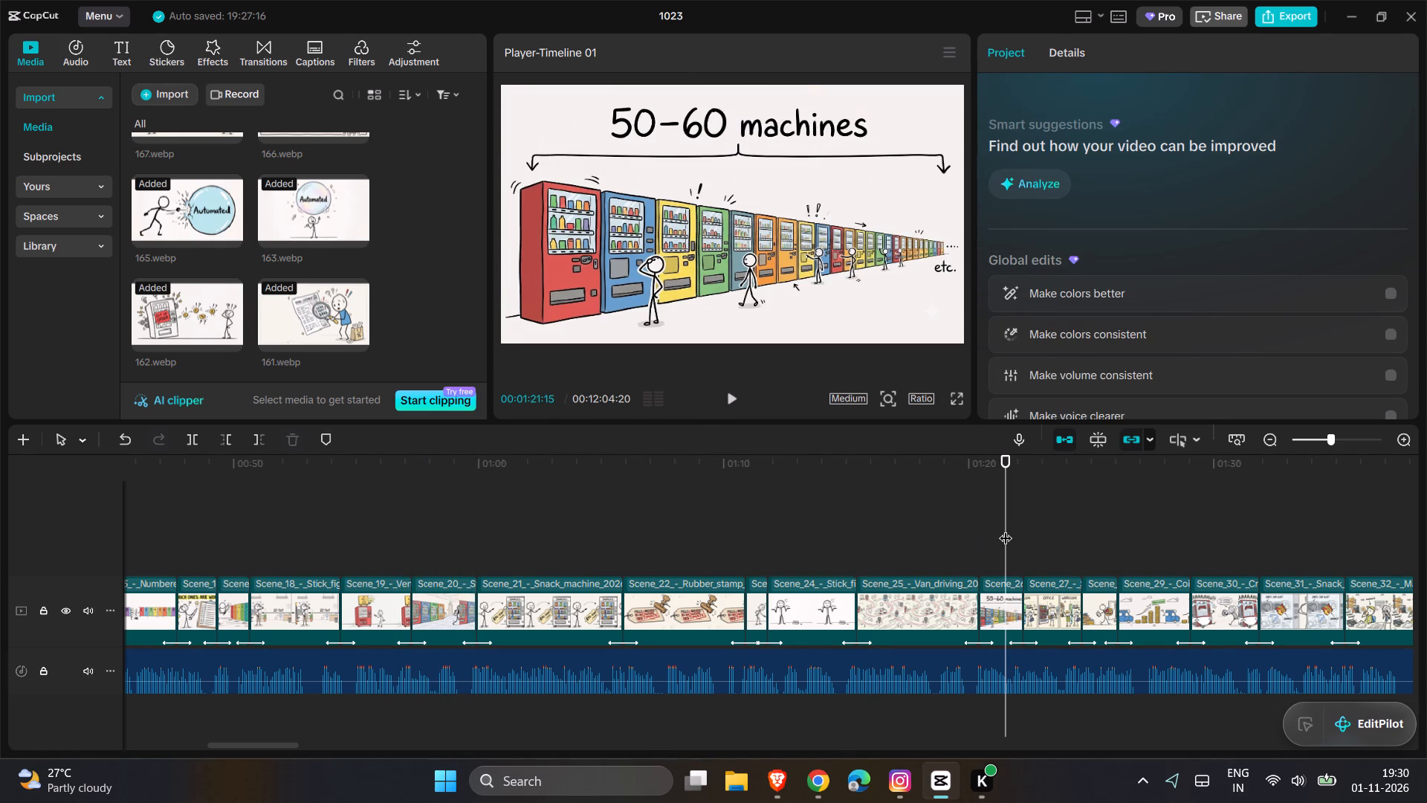
{"action": "key", "text": "space"}
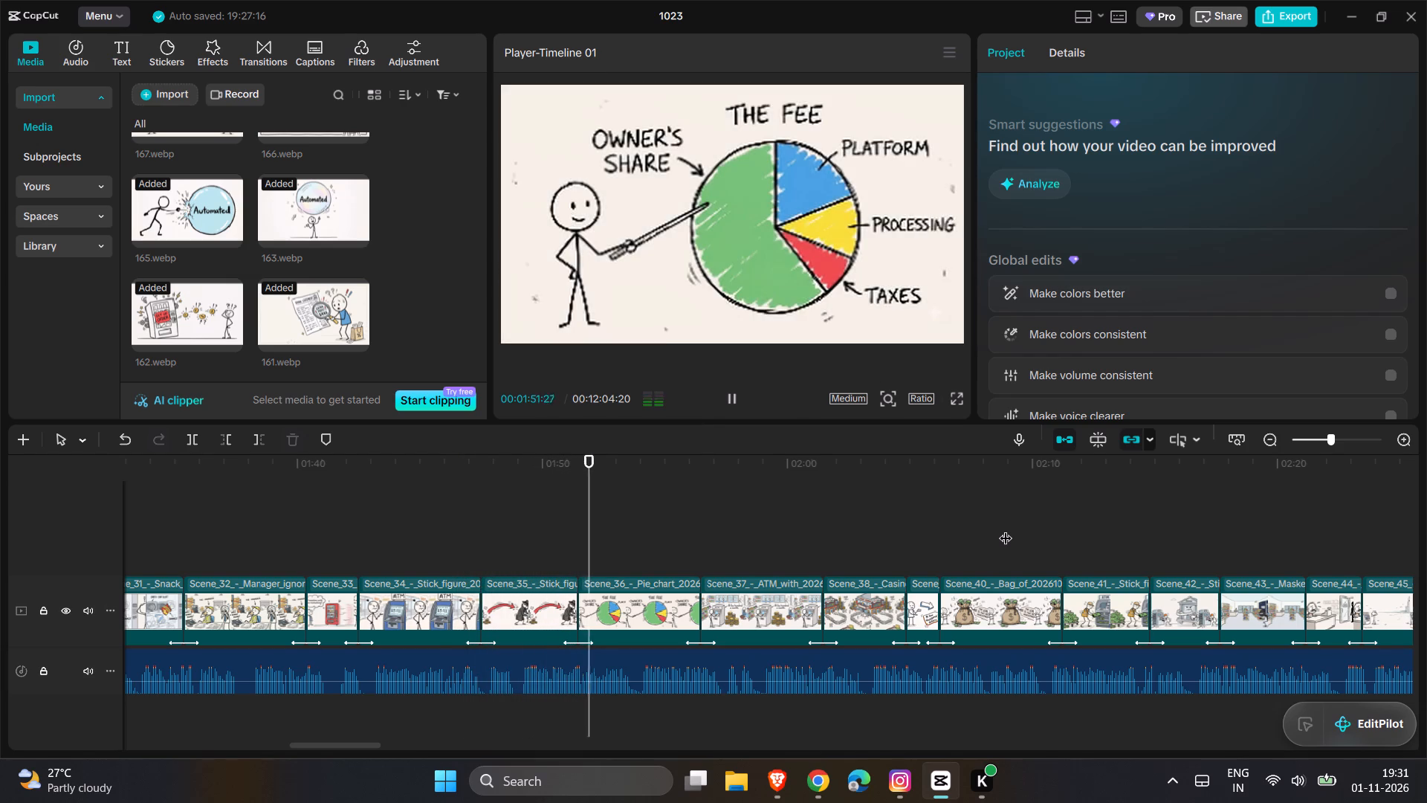
{"action": "left_click", "coordinate": [922, 542]}
{"action": "key", "text": "space"}
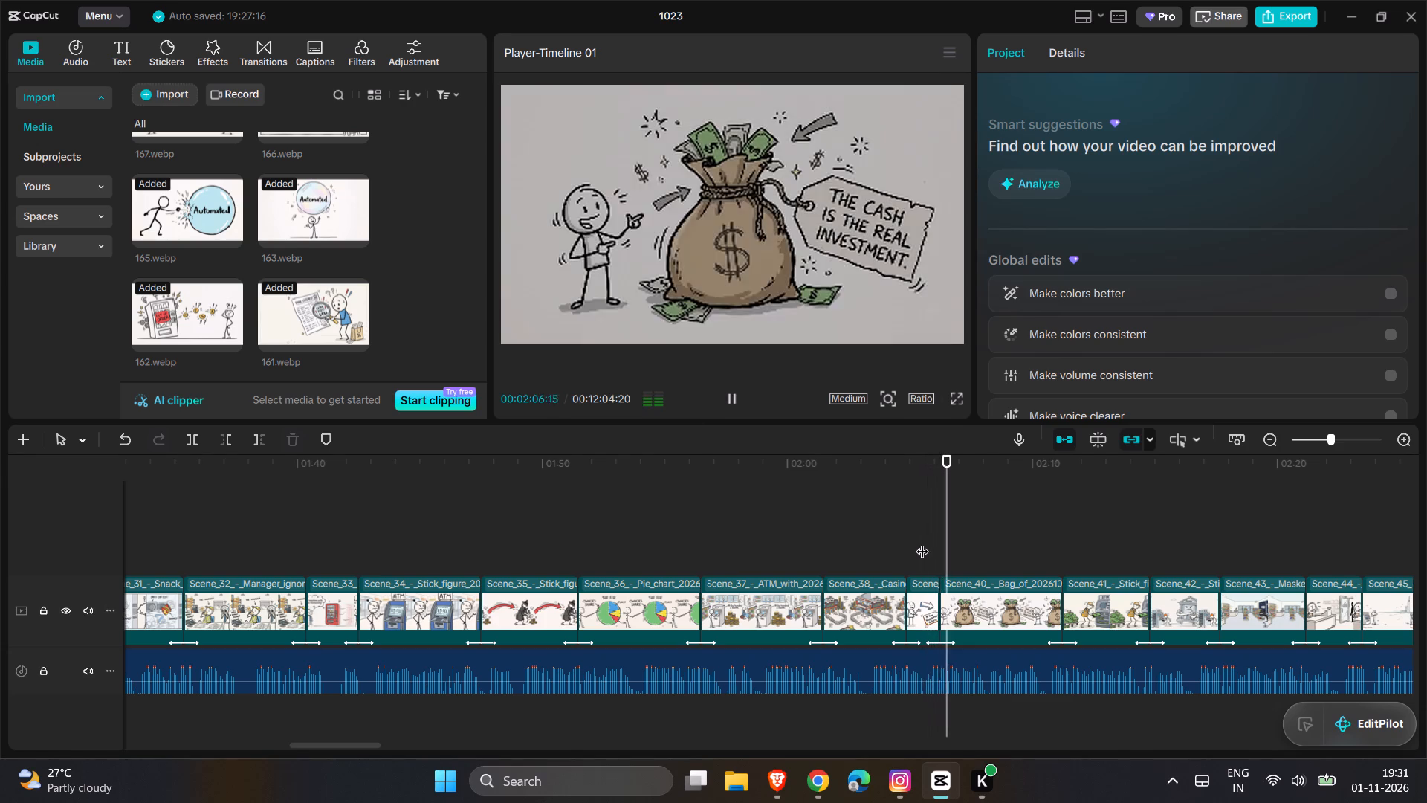
Examine the Scene_40 money bag image in the player at closer and wider views during playback.
{"action": "left_click", "coordinate": [767, 271]}
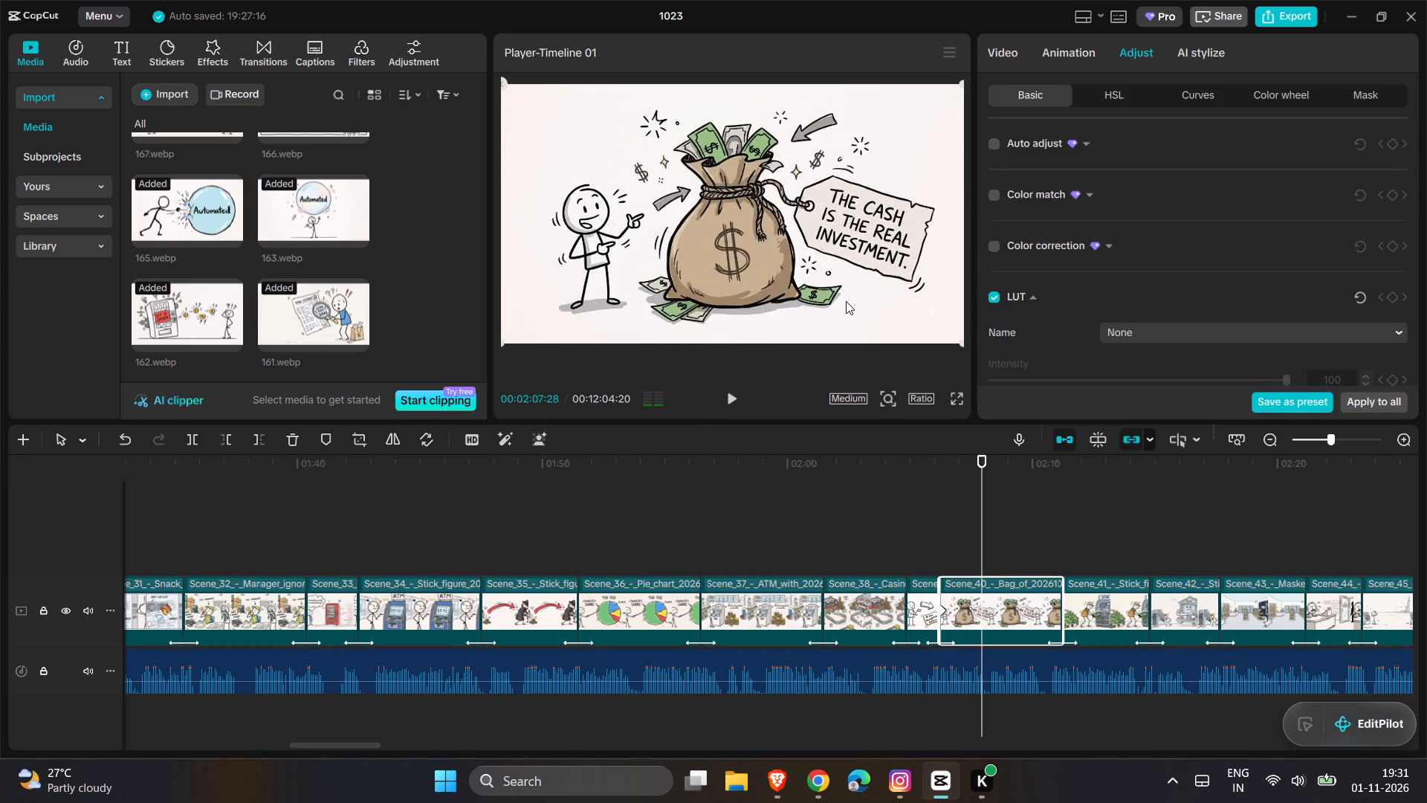
{"action": "scroll", "coordinate": [846, 301], "scroll_direction": "down", "scroll_amount": 8, "text": "ctrl"}
{"action": "scroll", "coordinate": [846, 301], "scroll_direction": "up", "scroll_amount": 4, "text": "ctrl"}
{"action": "scroll", "coordinate": [846, 301], "scroll_direction": "down", "scroll_amount": 1, "text": "ctrl"}
{"action": "key", "text": "space"}
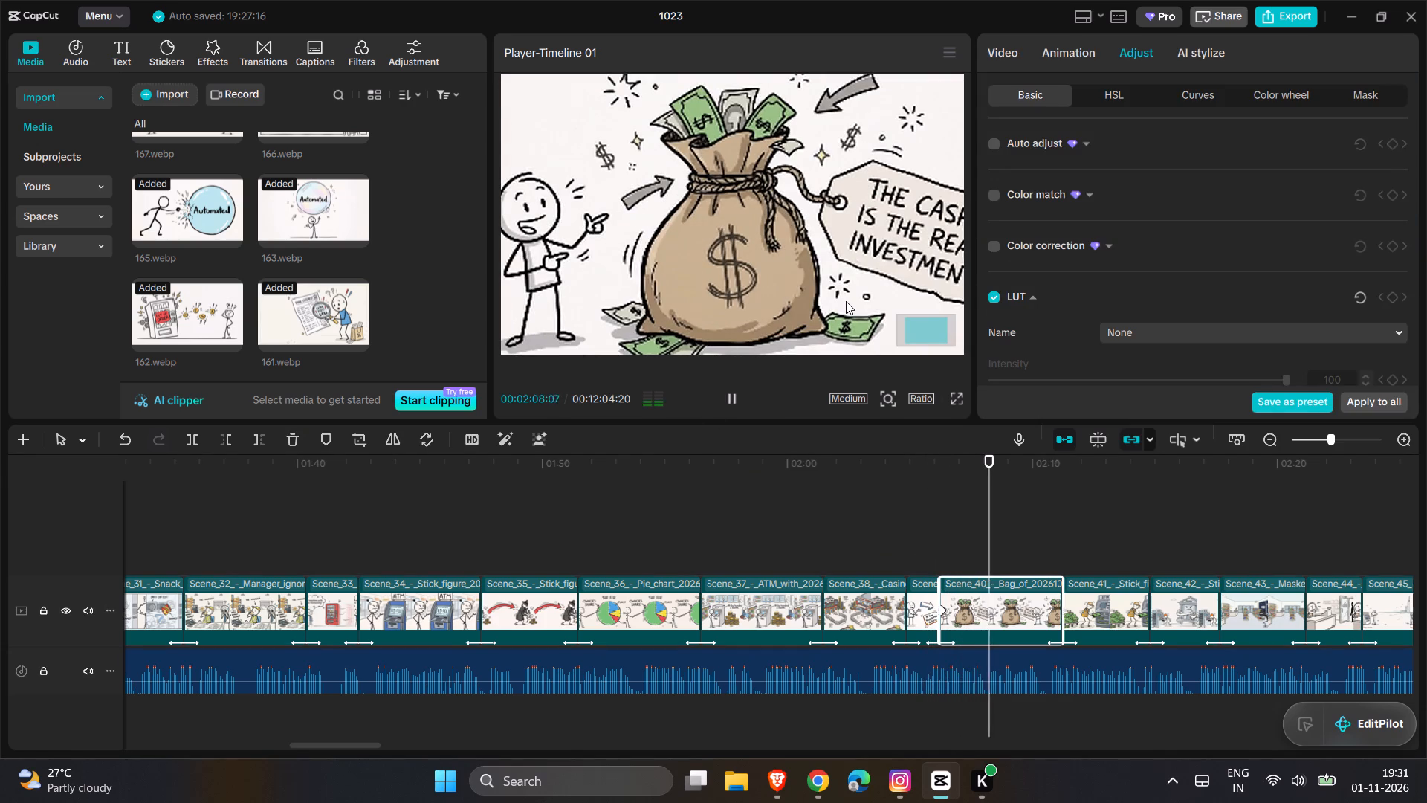
{"action": "scroll", "coordinate": [846, 301], "scroll_direction": "down", "scroll_amount": 4, "text": "ctrl"}
{"action": "scroll", "coordinate": [846, 301], "scroll_direction": "up", "scroll_amount": 3, "text": "ctrl"}
{"action": "scroll", "coordinate": [846, 301], "scroll_direction": "down", "scroll_amount": 8, "text": "ctrl"}
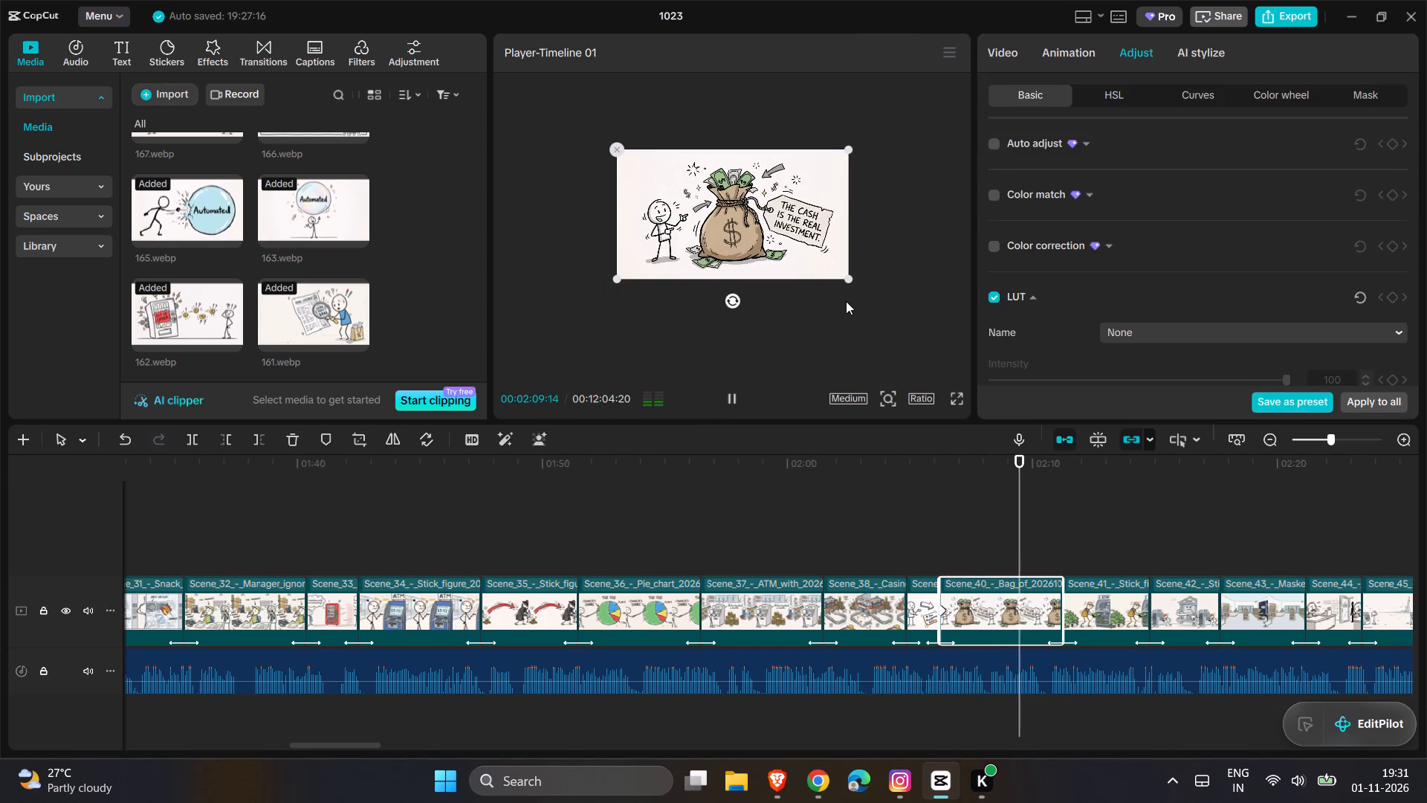
{"action": "scroll", "coordinate": [846, 301], "scroll_direction": "up", "scroll_amount": 2, "text": "ctrl"}
Enlarge the Scene_41 ATM image in the player so it extends past the frame edges, and play it.
{"action": "left_click_drag", "start_coordinate": [843, 274], "coordinate": [845, 283]}
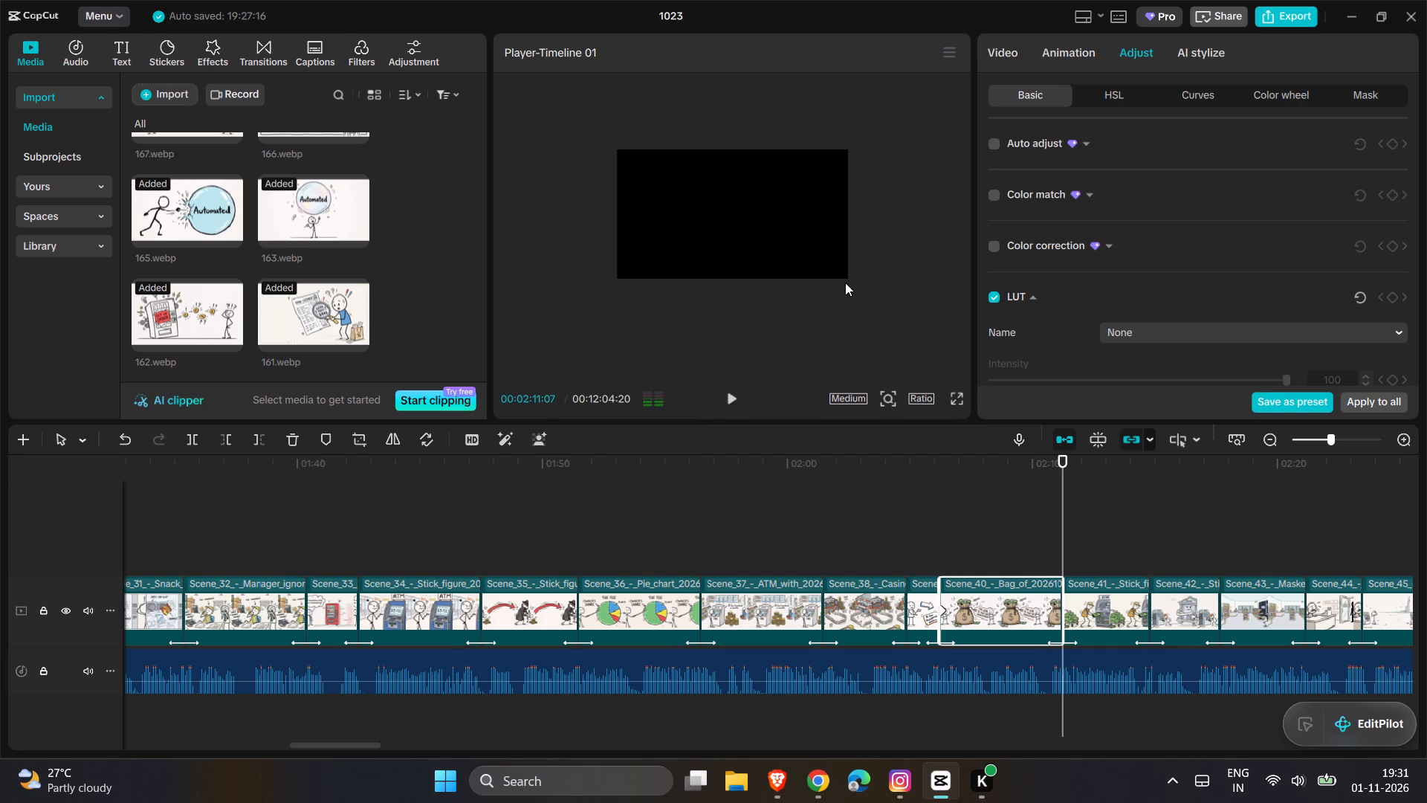
{"action": "left_click_drag", "start_coordinate": [845, 283], "coordinate": [850, 290]}
{"action": "key", "text": "space"}
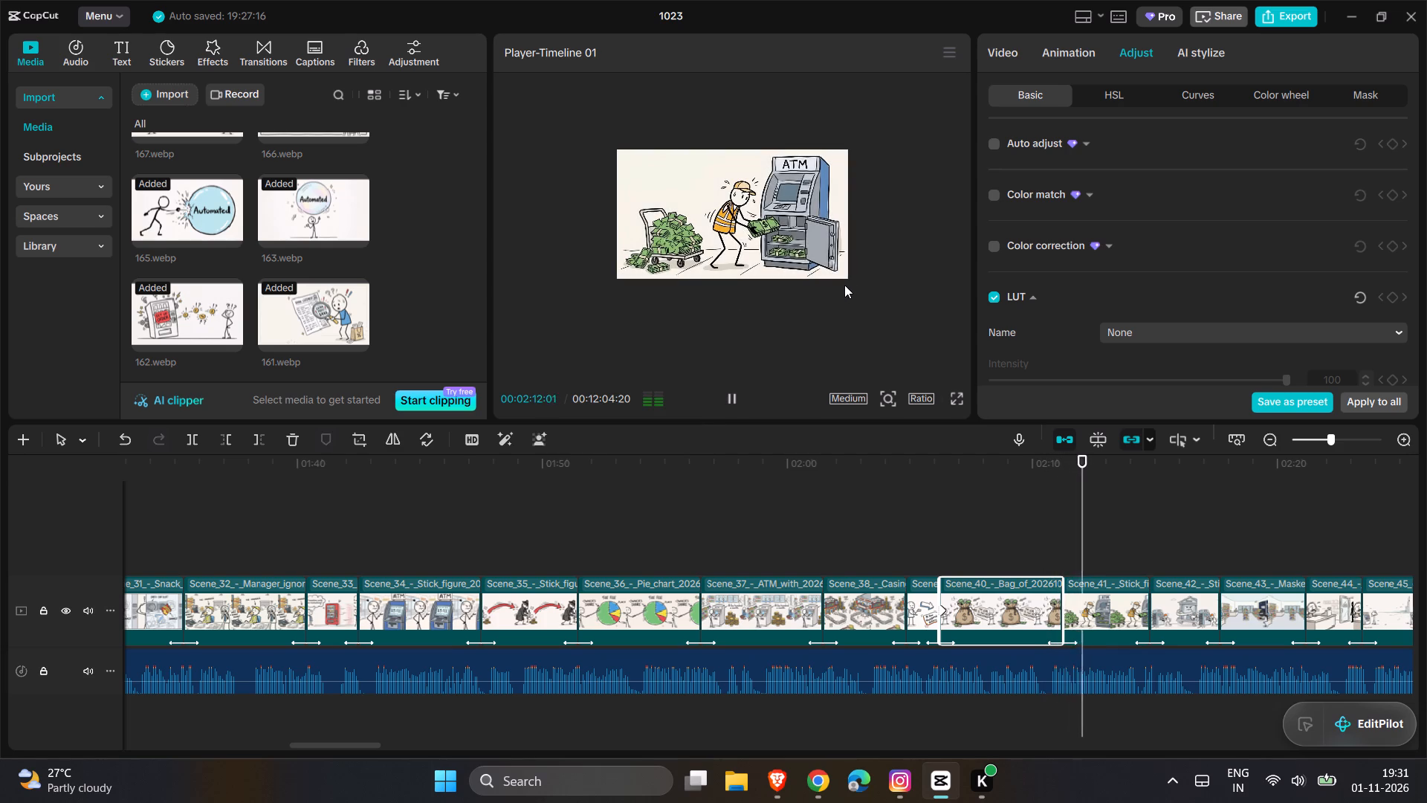
{"action": "left_click", "coordinate": [841, 278]}
{"action": "left_click_drag", "start_coordinate": [844, 280], "coordinate": [850, 289]}
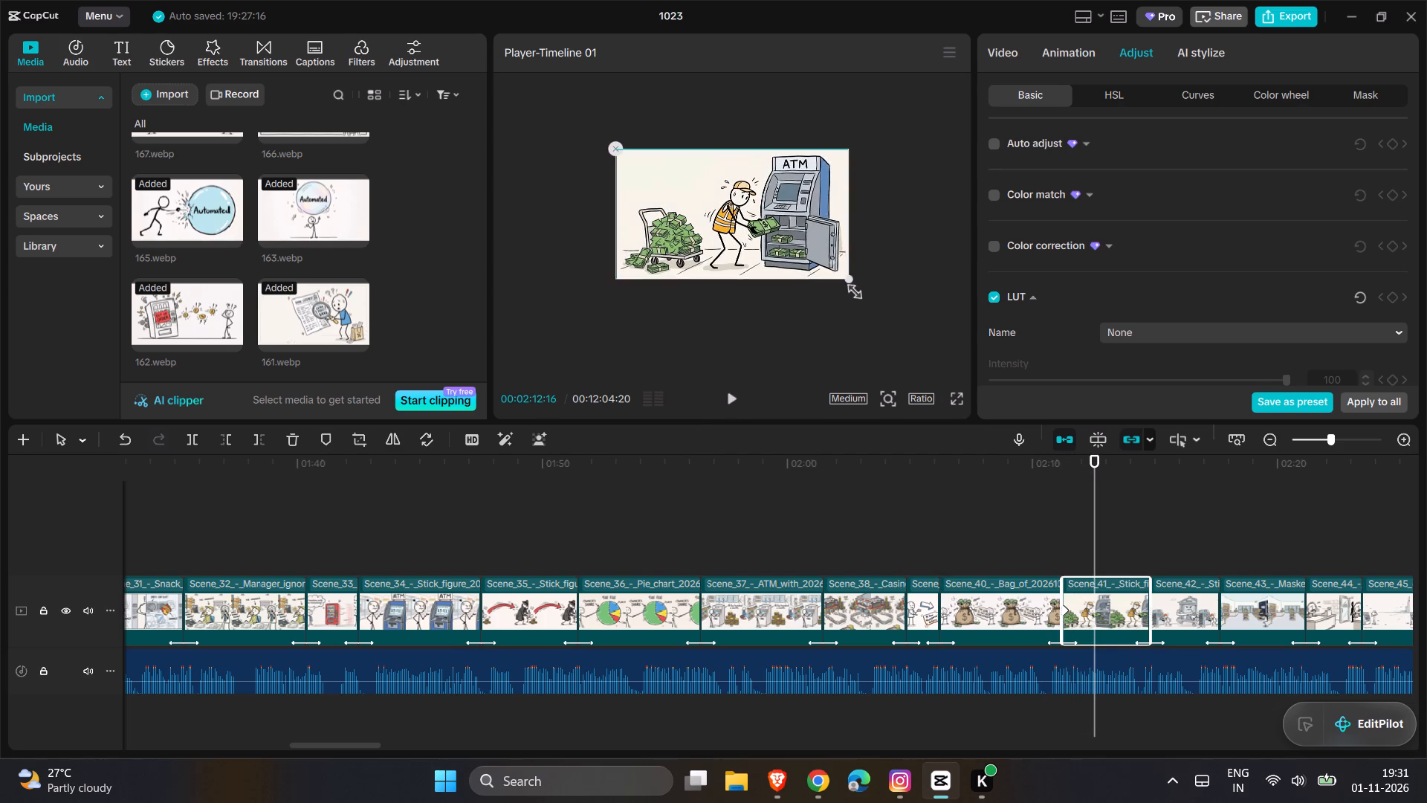
{"action": "left_click_drag", "start_coordinate": [850, 289], "coordinate": [872, 326]}
{"action": "key", "text": "space"}
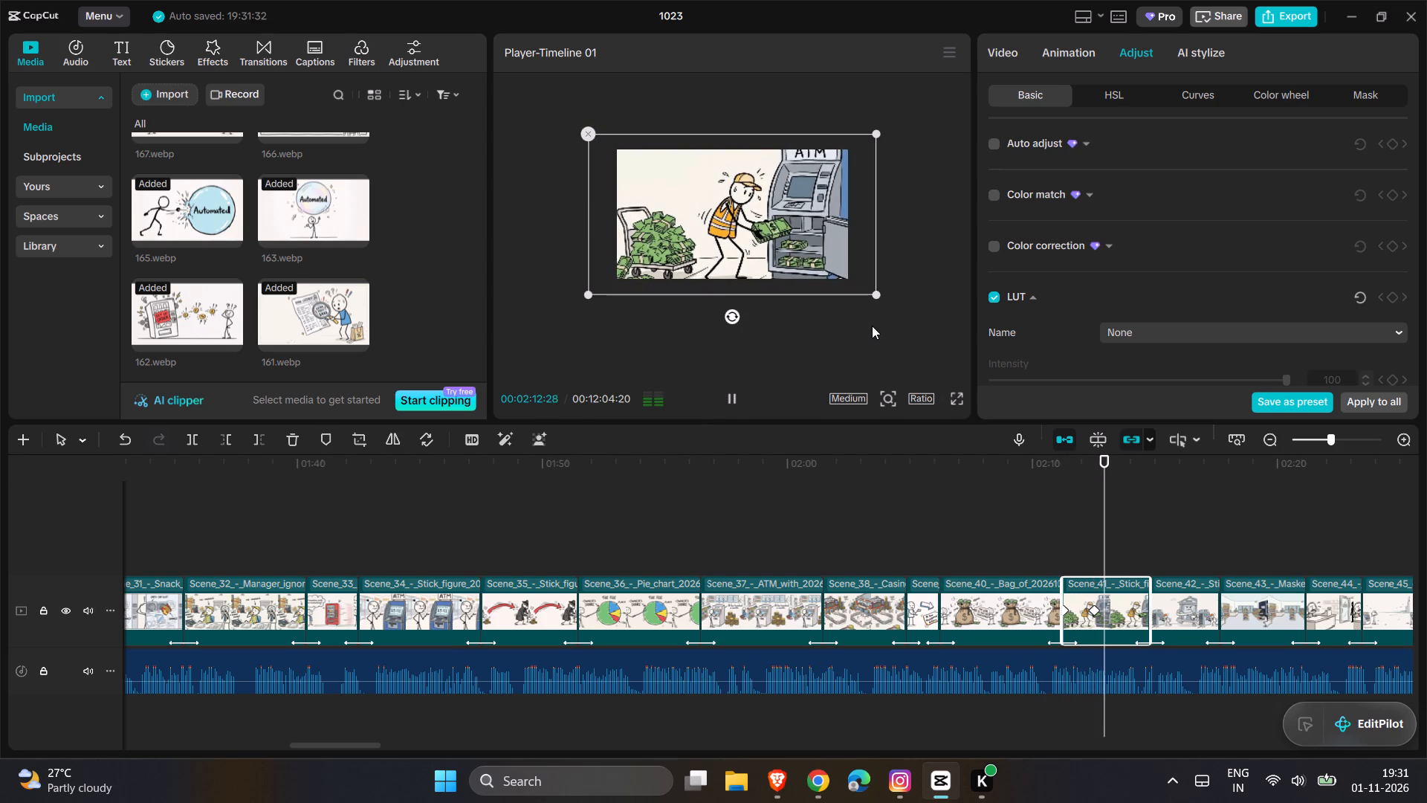
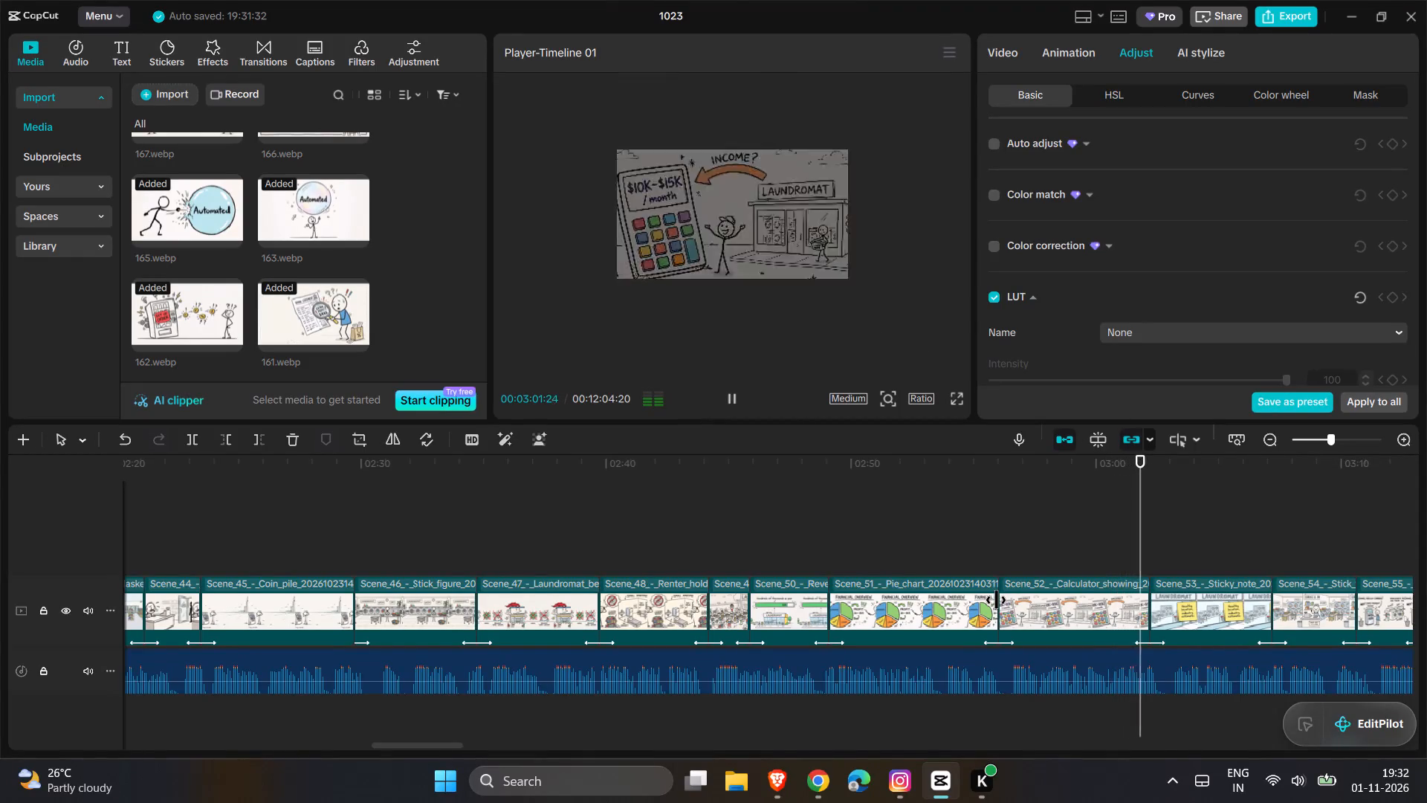
Rescale the Scene_55 card payment kiosk image so the whole drawing fills the player frame edge to edge.
{"action": "scroll", "coordinate": [996, 600], "scroll_direction": "left", "scroll_amount": 6}
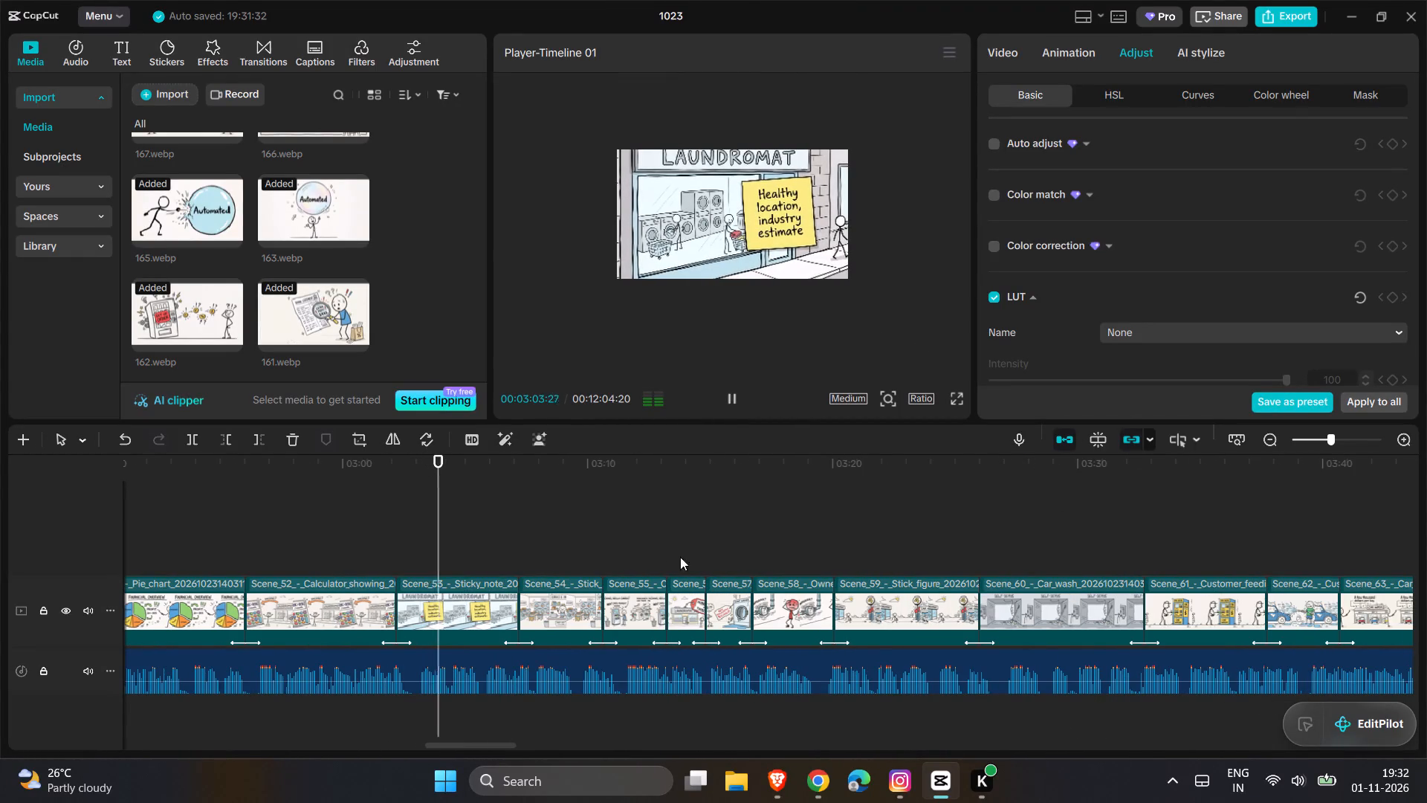
{"action": "left_click", "coordinate": [617, 522]}
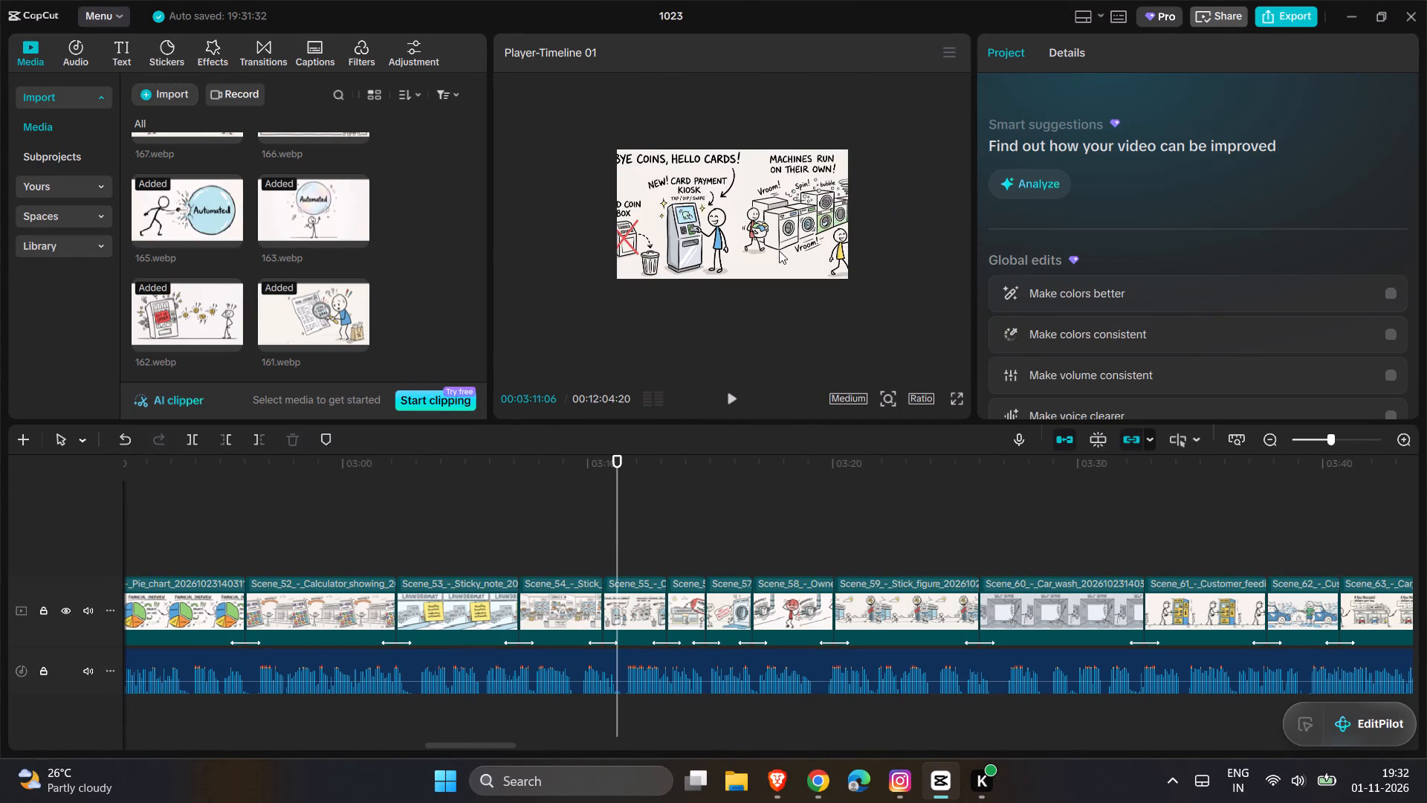
{"action": "left_click", "coordinate": [779, 251]}
{"action": "left_click_drag", "start_coordinate": [872, 296], "coordinate": [933, 348]}
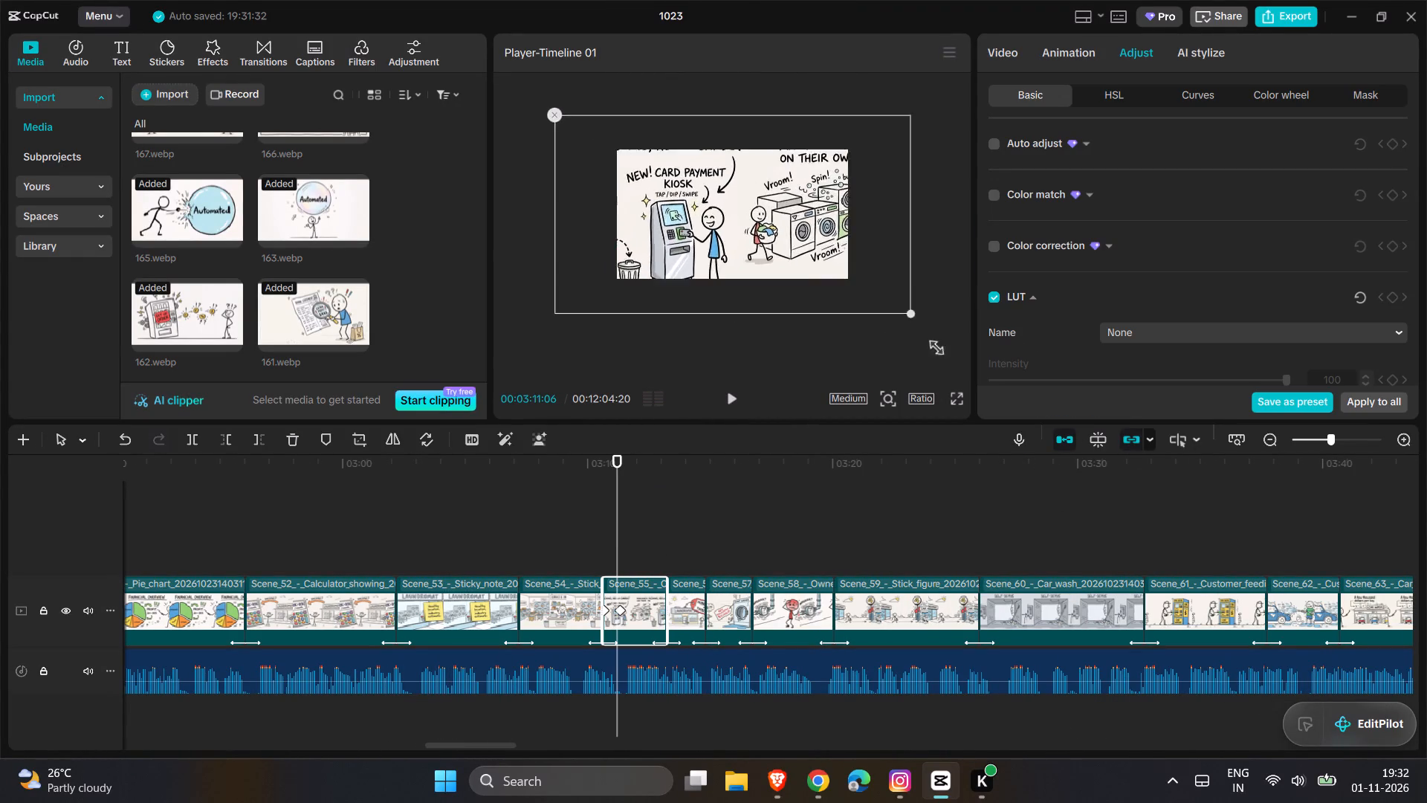
{"action": "left_click_drag", "start_coordinate": [933, 348], "coordinate": [797, 292]}
{"action": "scroll", "coordinate": [797, 292], "scroll_direction": "up", "scroll_amount": 3, "text": "ctrl"}
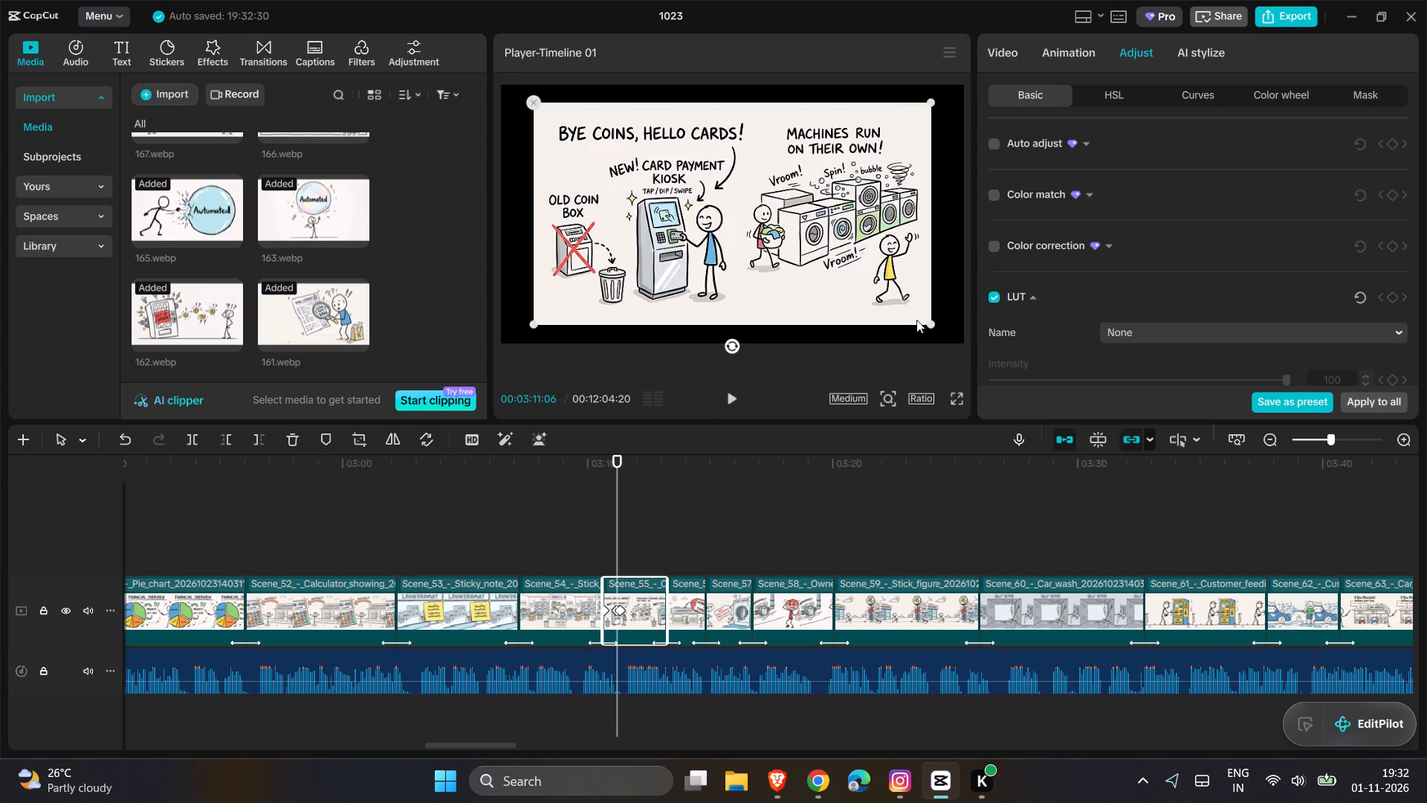
{"action": "left_click_drag", "start_coordinate": [927, 323], "coordinate": [962, 346]}
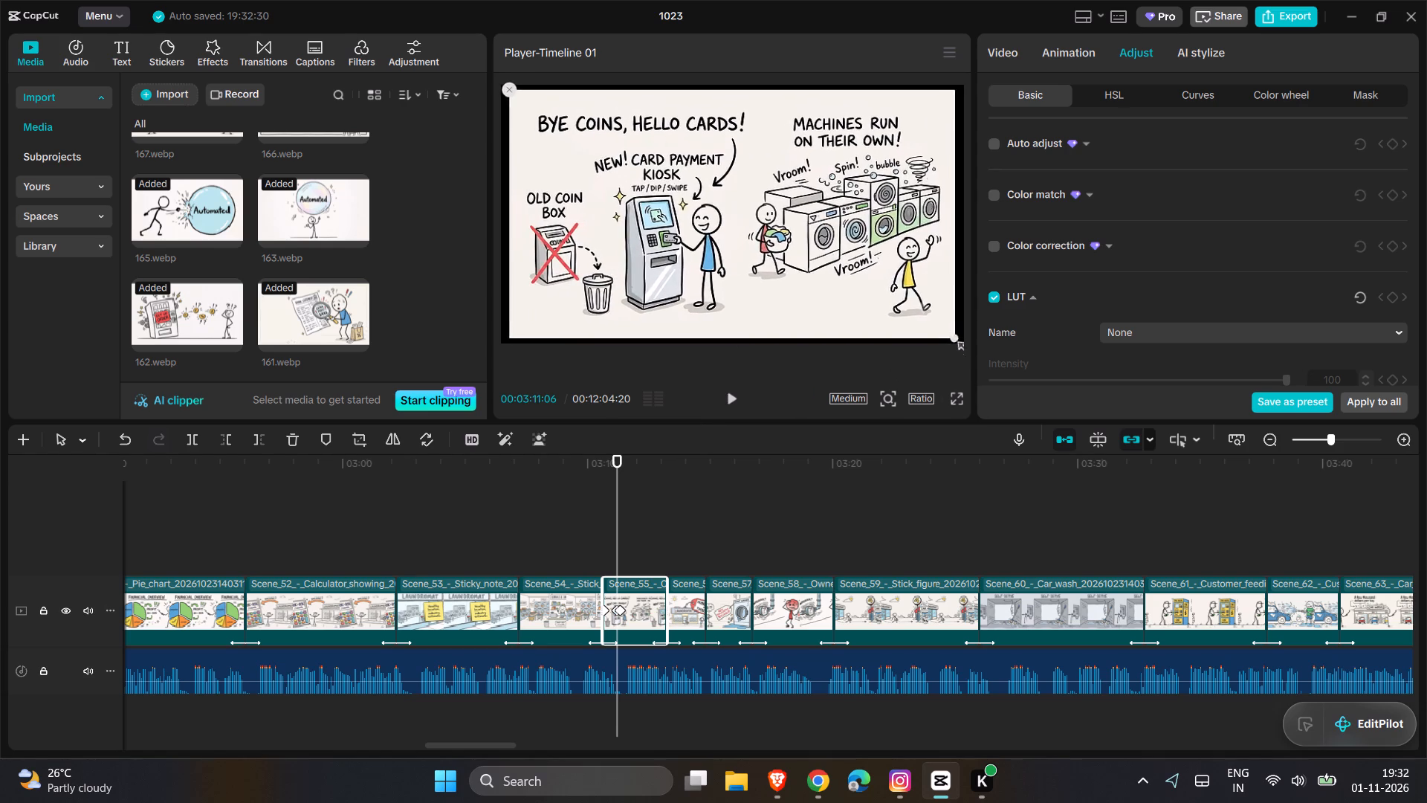
{"action": "left_click_drag", "start_coordinate": [962, 346], "coordinate": [971, 359]}
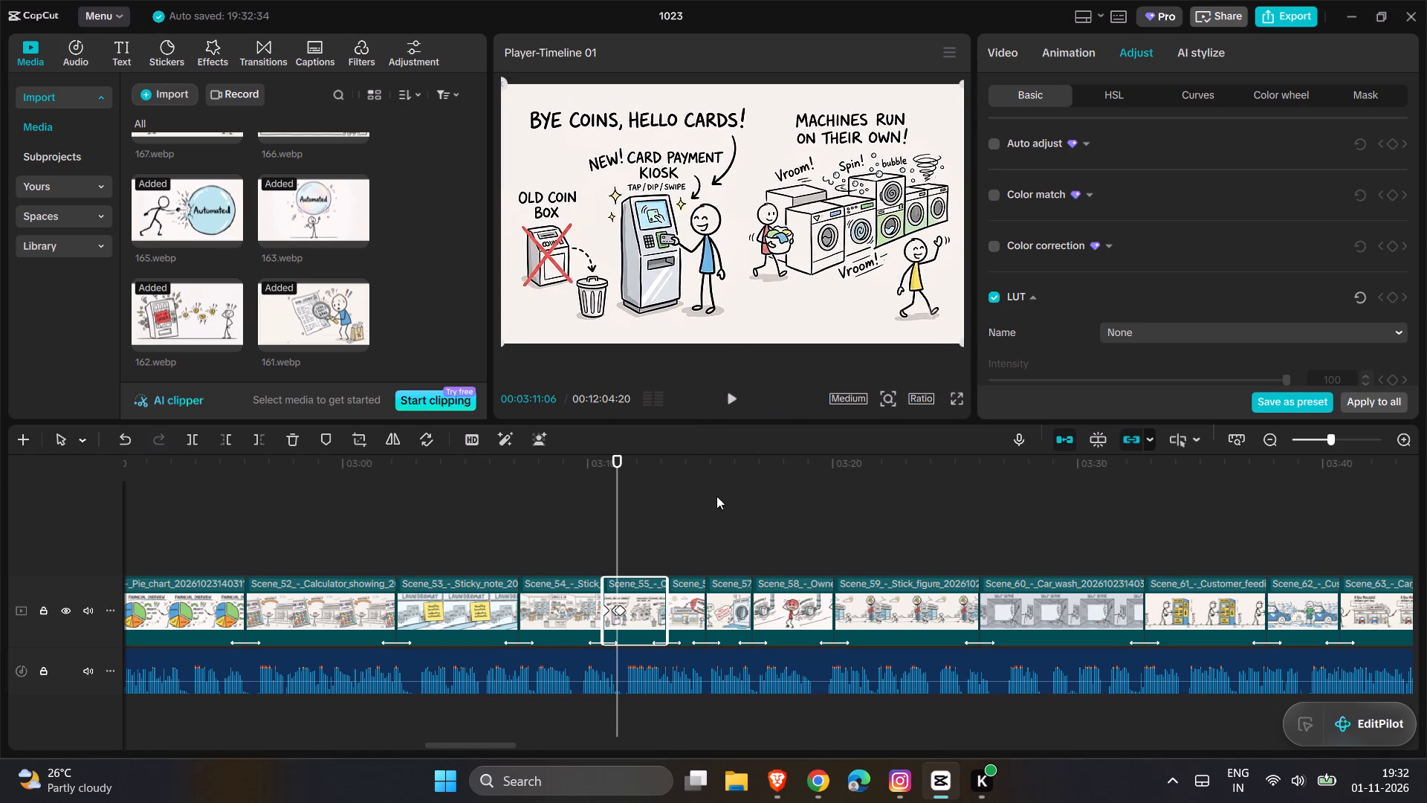
Play the video from the clip between Scene_55 and Scene_57 to review the following scenes.
{"action": "left_click", "coordinate": [693, 564]}
{"action": "key", "text": "space"}
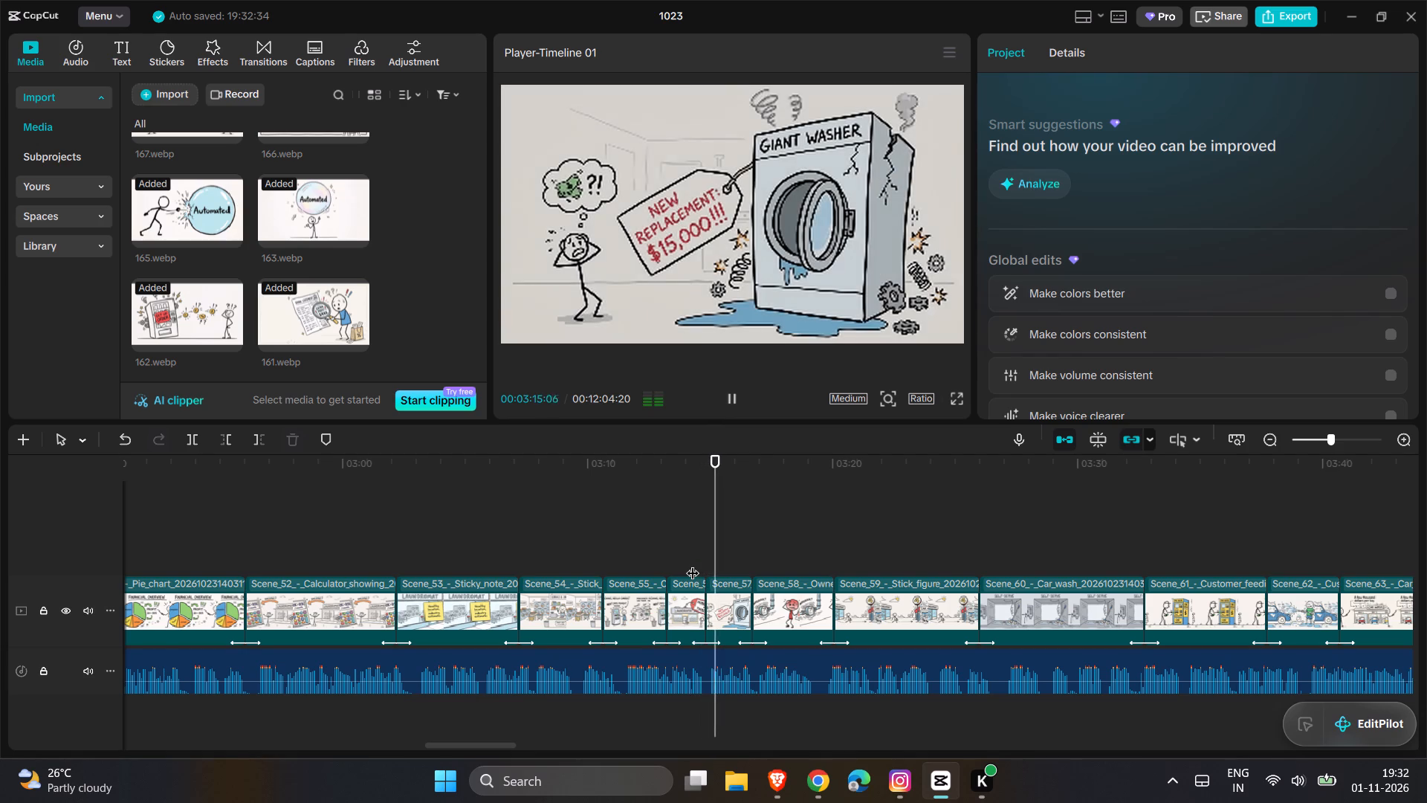
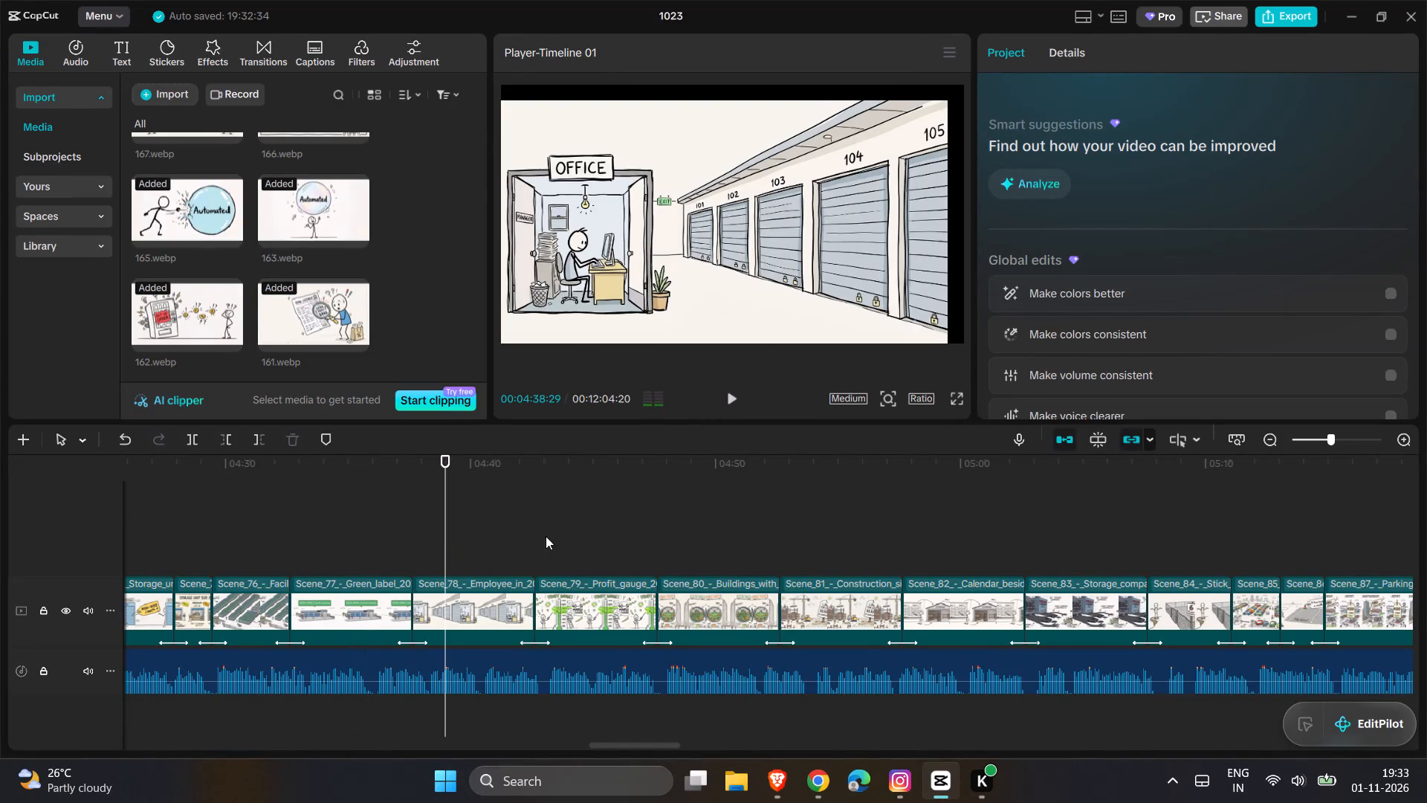
Play the video from the start of the Scene_79 profit gauge clip to review its timing and animation.
{"action": "left_click", "coordinate": [583, 538]}
{"action": "key", "text": "space"}
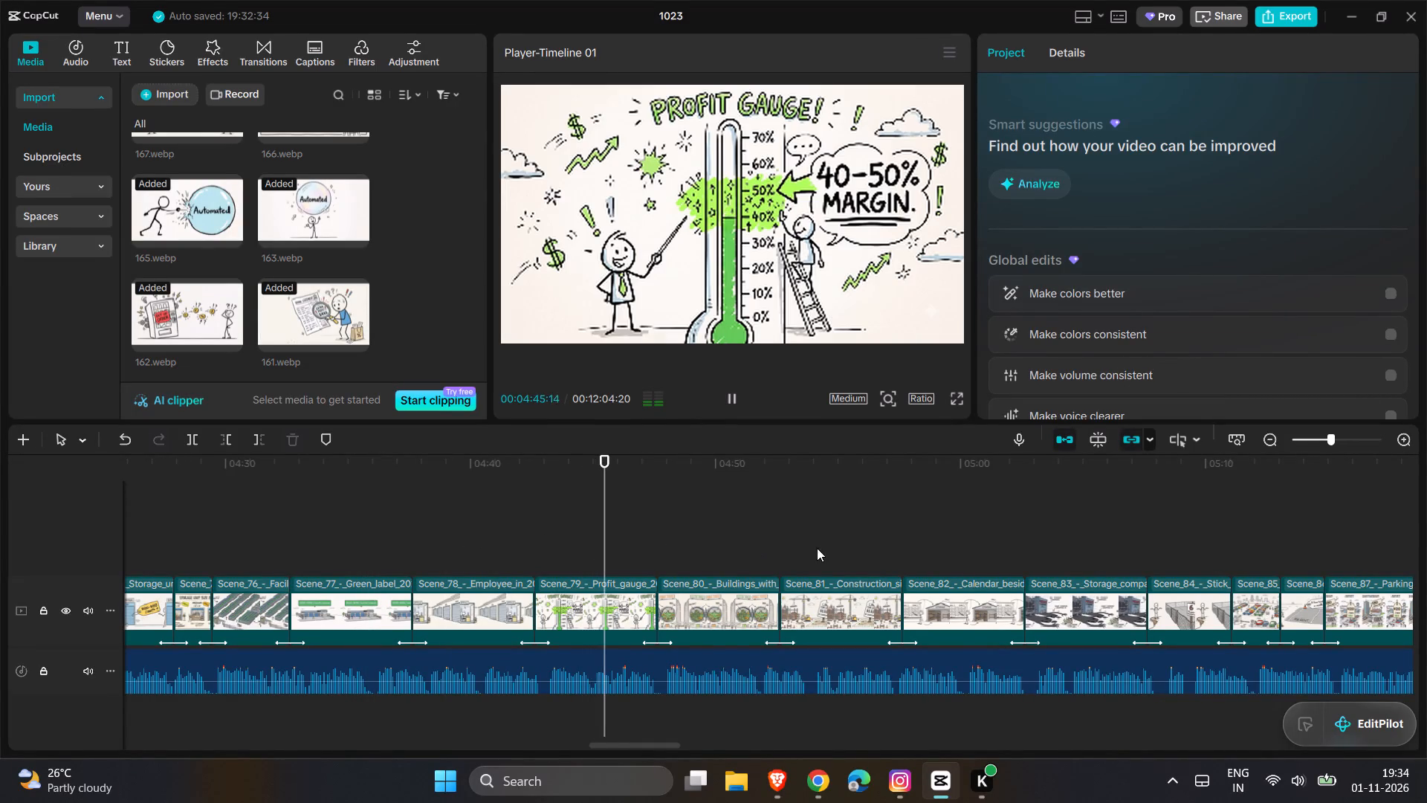
Trim the end of the Scene_83 storage clip so it lasts about 3 seconds, with the following clips closing up.
{"action": "scroll", "coordinate": [635, 587], "scroll_direction": "left", "scroll_amount": 1}
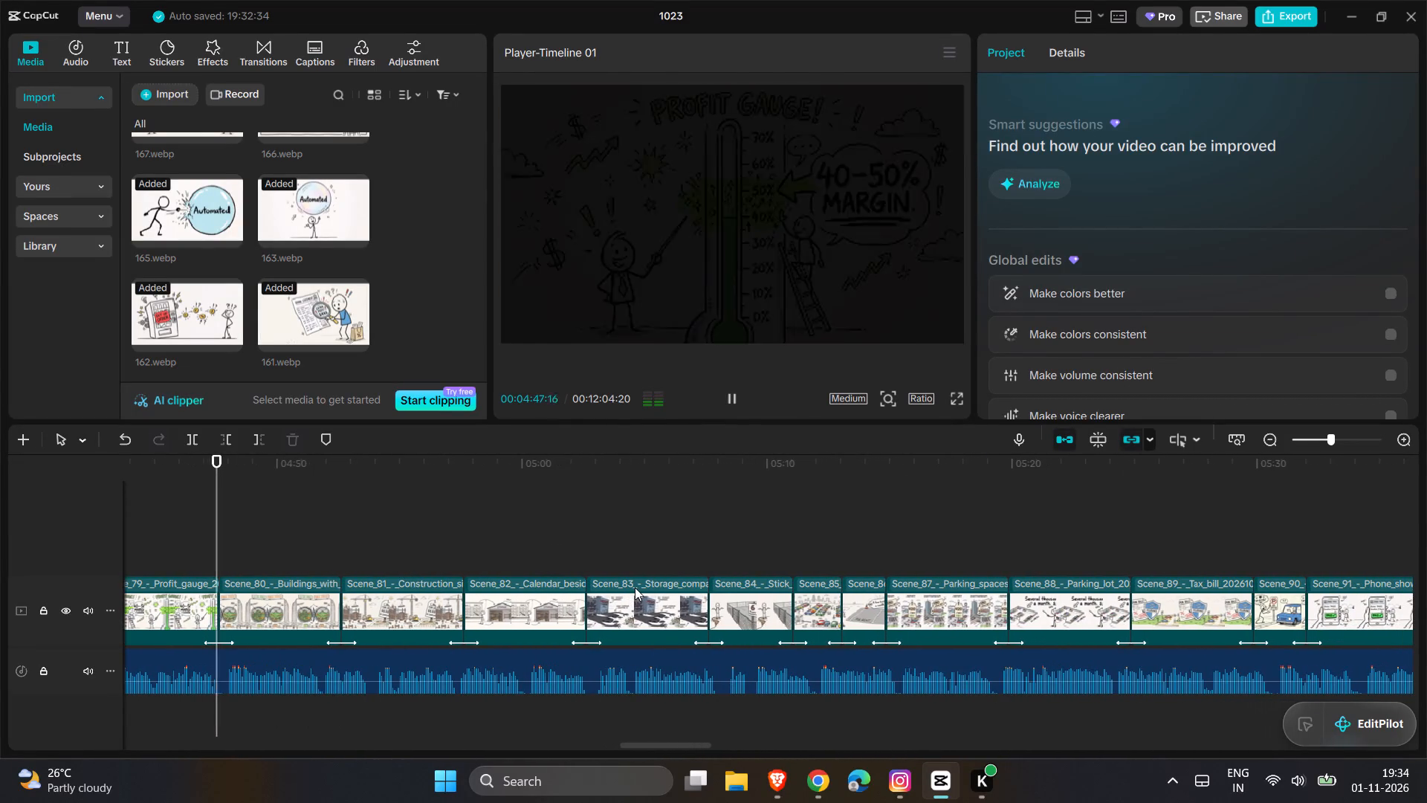
{"action": "scroll", "coordinate": [635, 587], "scroll_direction": "left", "scroll_amount": 1}
{"action": "left_click", "coordinate": [635, 587]}
{"action": "left_click_drag", "start_coordinate": [706, 614], "coordinate": [660, 621]}
Trim the end of the Scene_82 calendar clip so it lasts about 2.5 seconds, with the following clips closing up.
{"action": "left_click", "coordinate": [546, 631]}
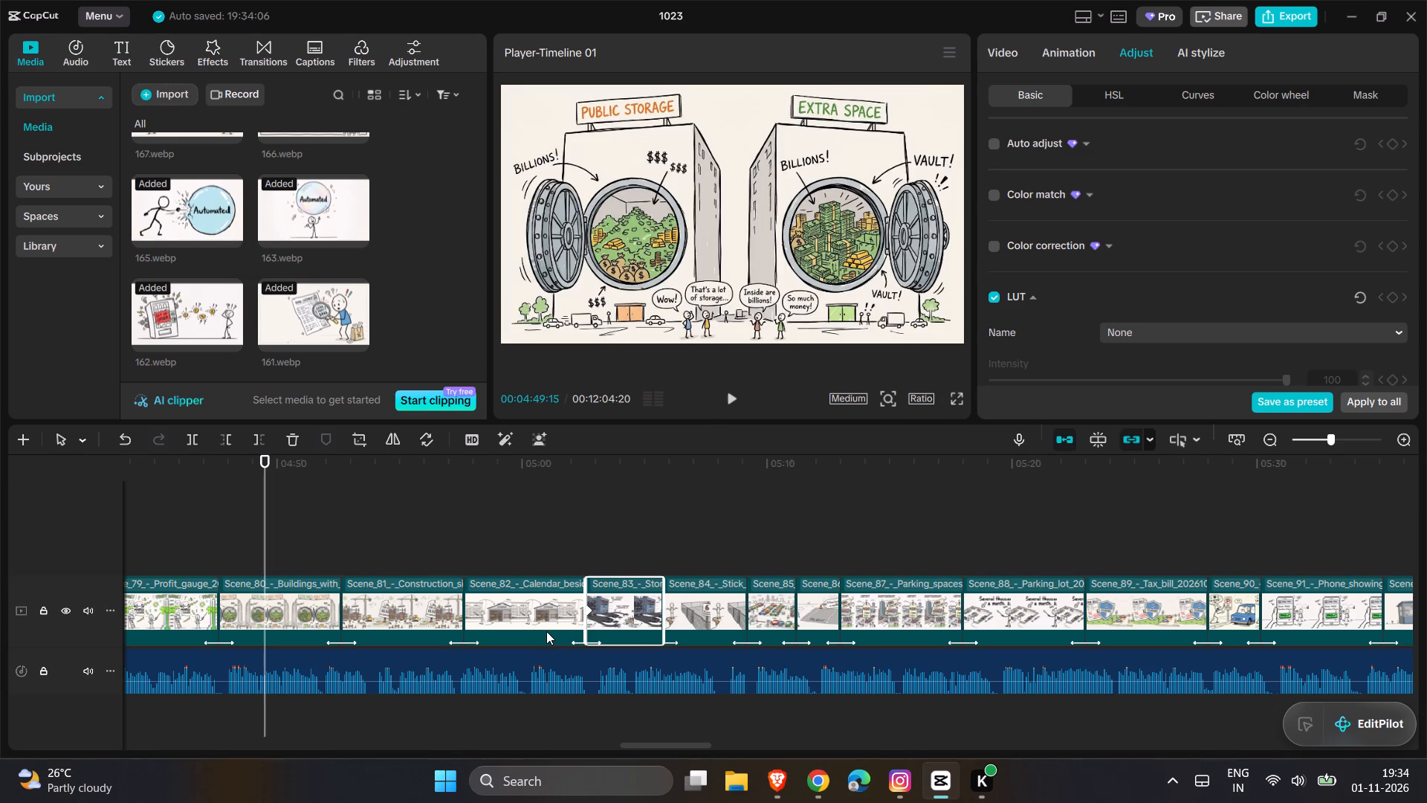
{"action": "left_click_drag", "start_coordinate": [586, 625], "coordinate": [525, 636]}
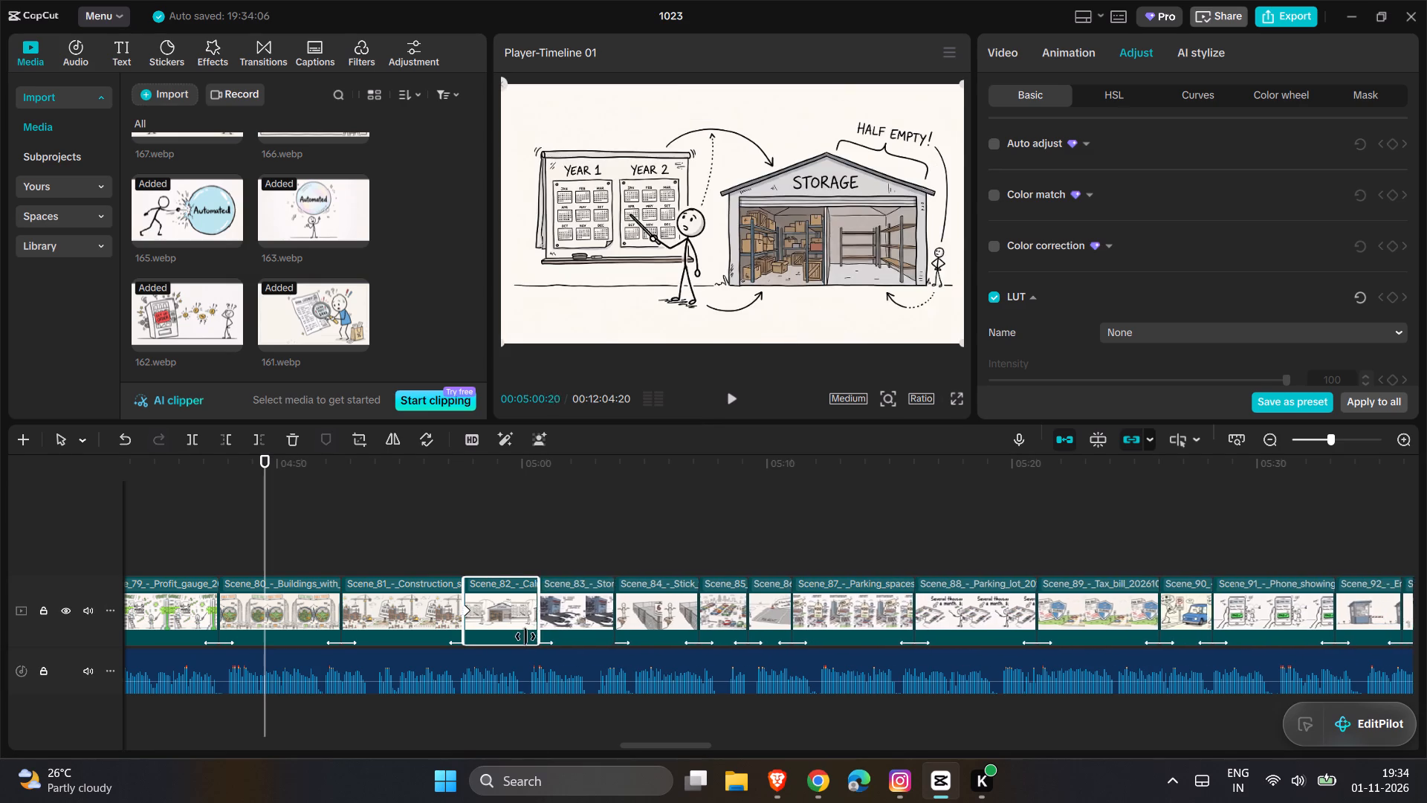
{"action": "left_click_drag", "start_coordinate": [525, 636], "coordinate": [517, 637]}
Play the video from the start of the shortened Scene_82 calendar clip to check the new timing.
{"action": "key", "text": "space"}
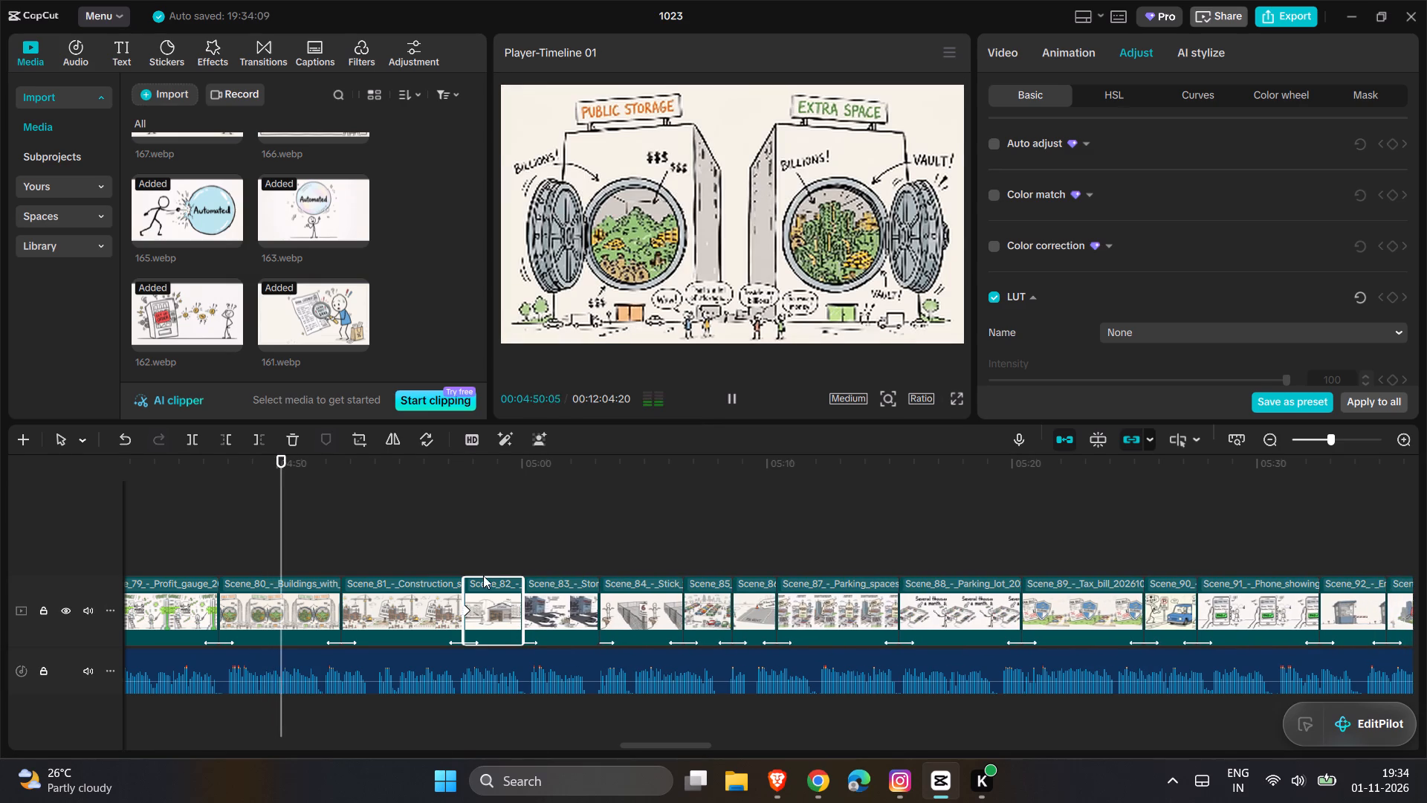
{"action": "double_click", "coordinate": [476, 557]}
{"action": "key", "text": "space"}
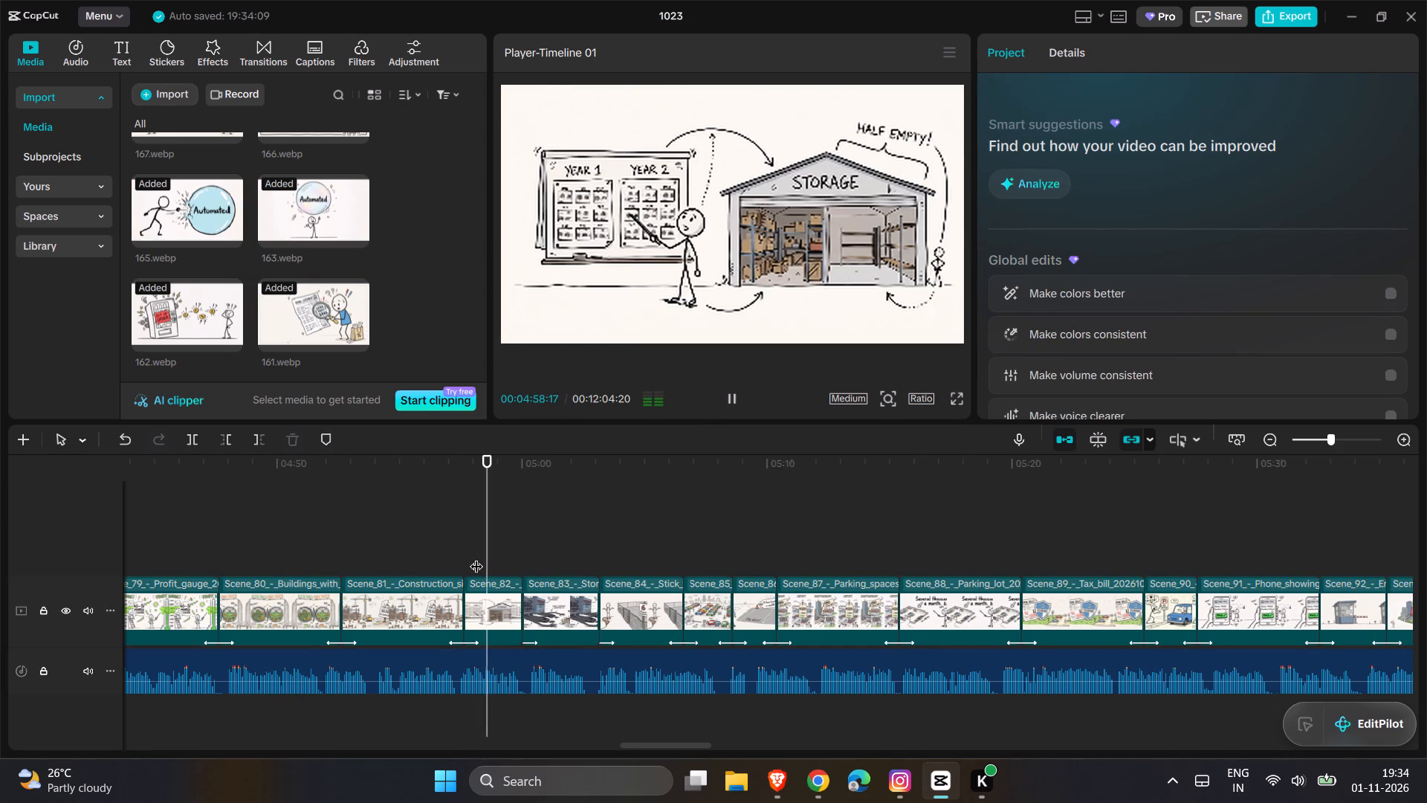
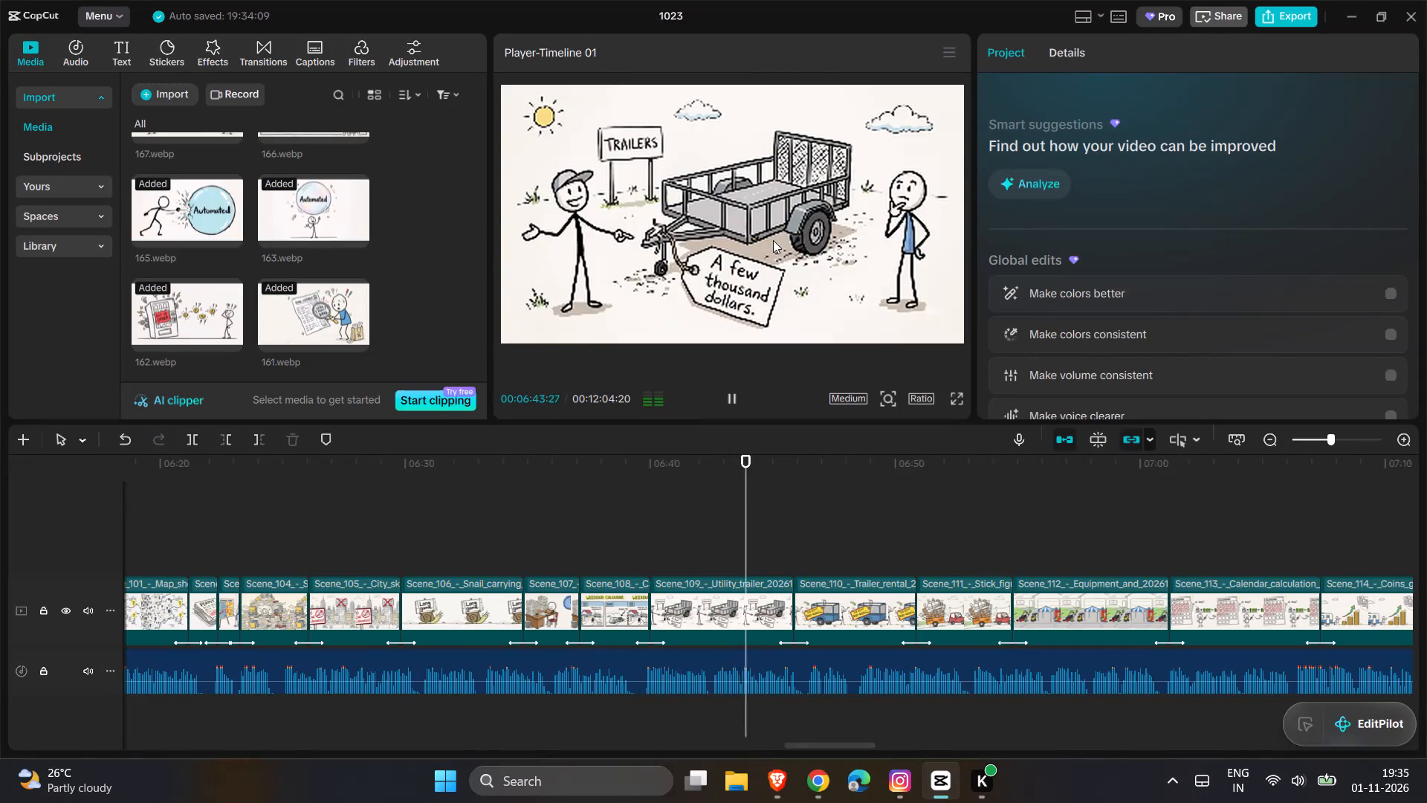
Pause on the Scene_109 utility trailer clip at about 6:44 and enlarge its image slightly beyond all edges of the video frame.
{"action": "left_click", "coordinate": [773, 240]}
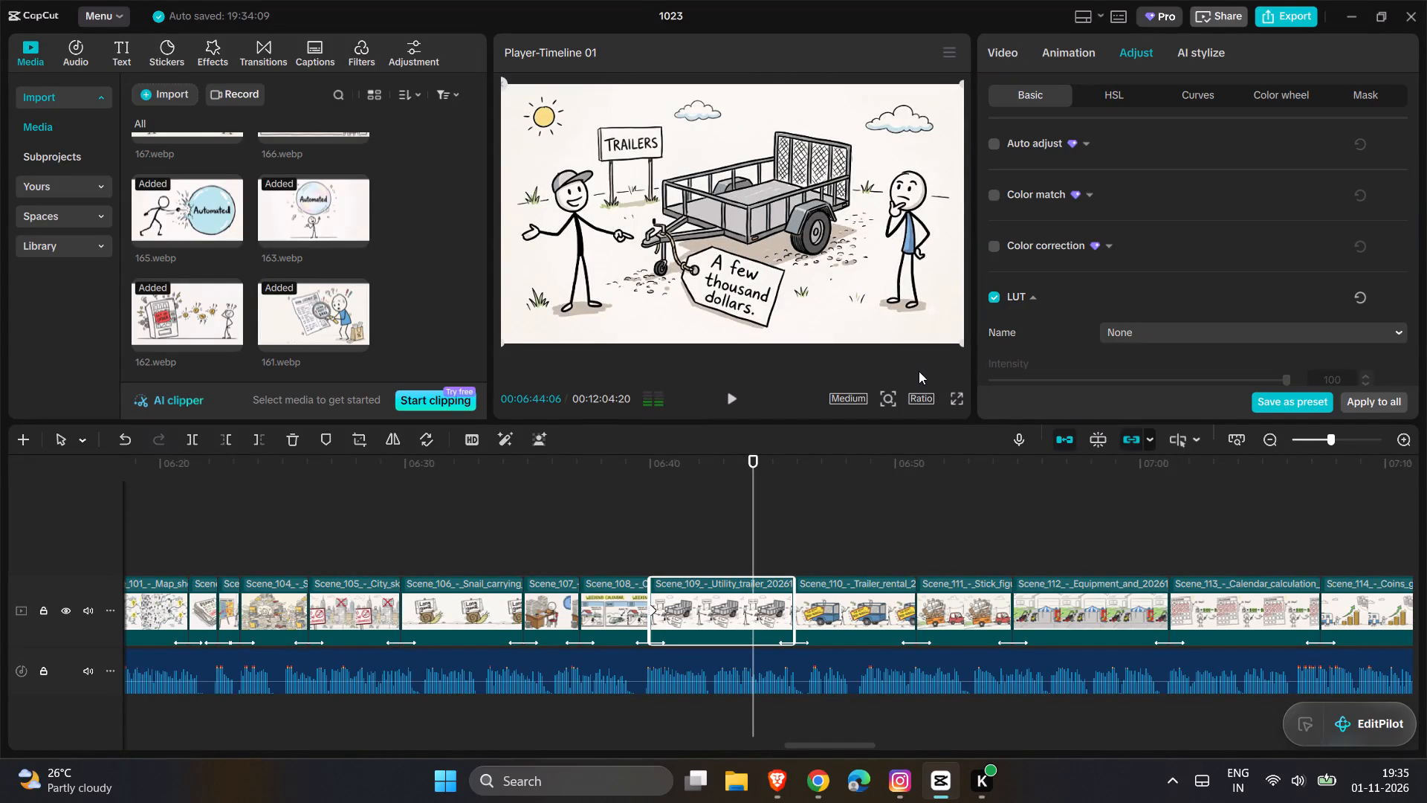
{"action": "left_click_drag", "start_coordinate": [963, 346], "coordinate": [926, 316]}
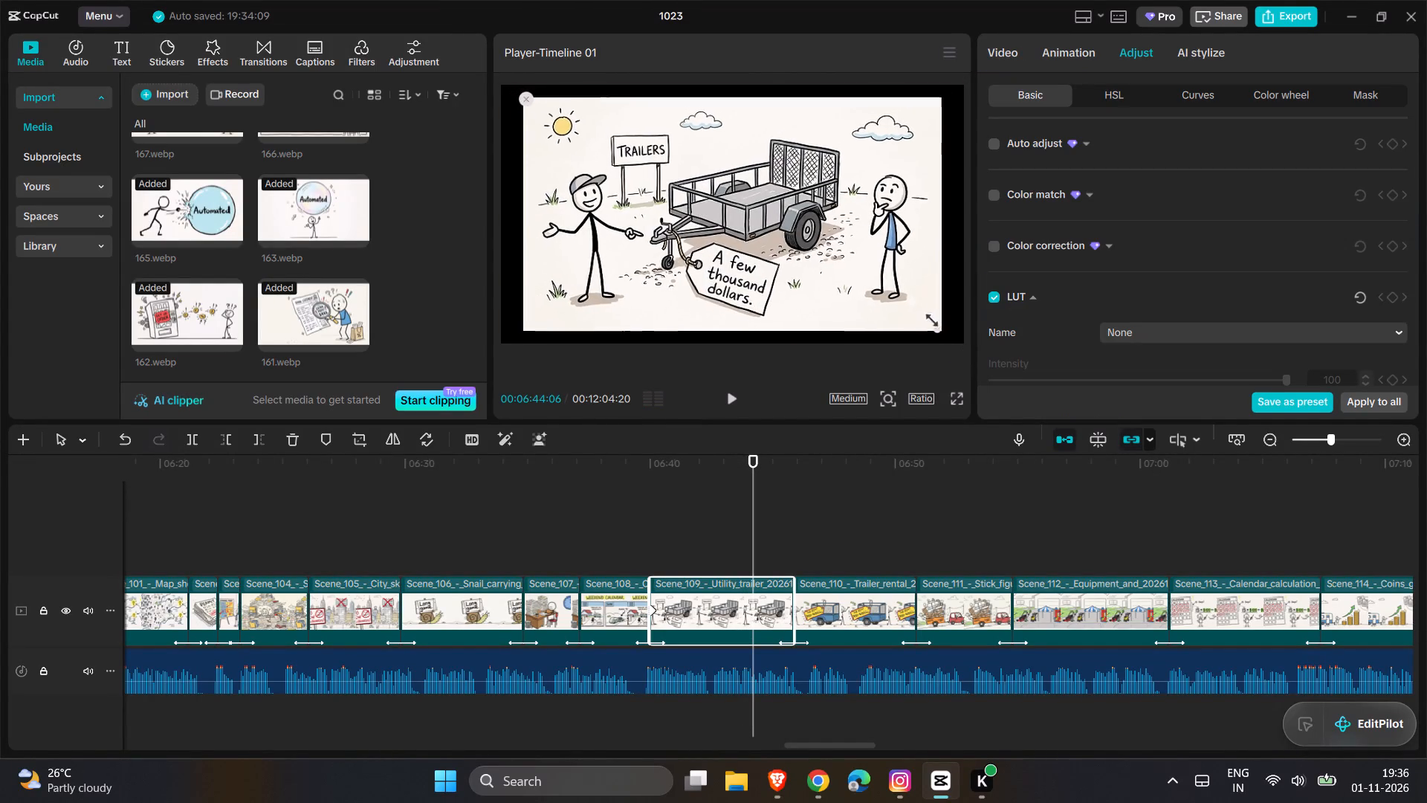
{"action": "left_click_drag", "start_coordinate": [926, 316], "coordinate": [931, 317]}
{"action": "scroll", "coordinate": [933, 315], "scroll_direction": "down", "scroll_amount": 3, "text": "ctrl"}
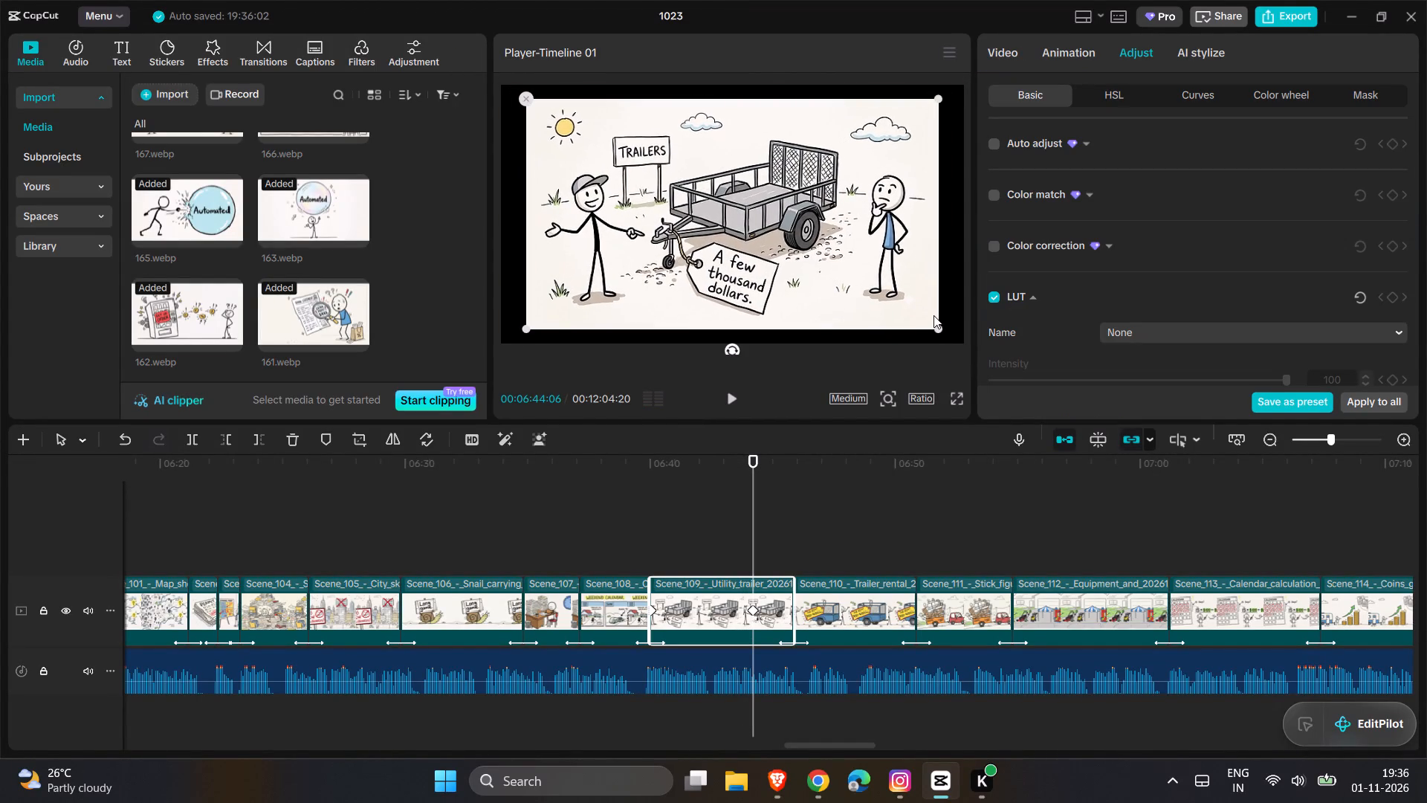
{"action": "scroll", "coordinate": [933, 315], "scroll_direction": "down", "scroll_amount": 2, "text": "ctrl"}
{"action": "left_click_drag", "start_coordinate": [874, 295], "coordinate": [933, 346]}
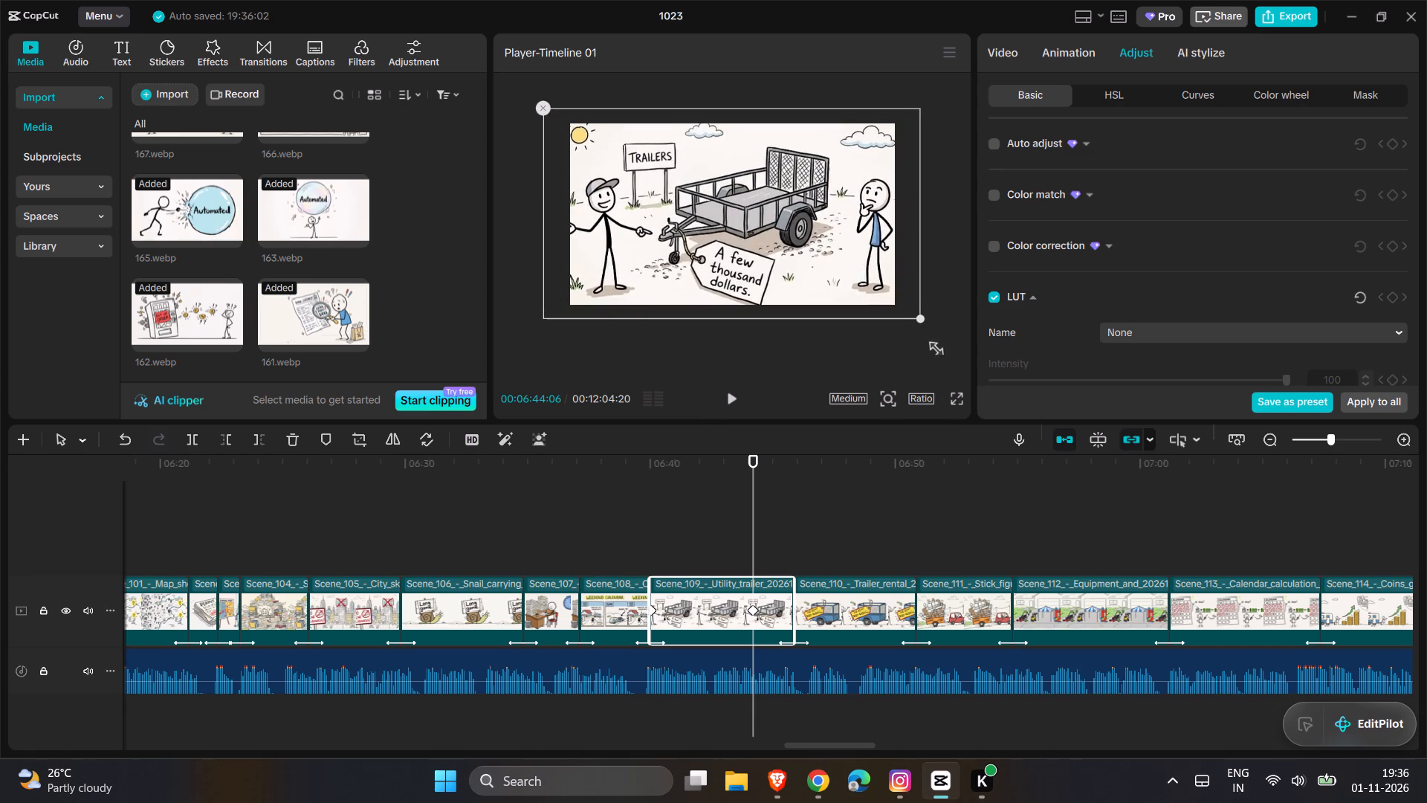
{"action": "left_click_drag", "start_coordinate": [933, 346], "coordinate": [936, 349]}
Resume playback from the rescaled Scene_109 utility trailer clip to check its framing and the scenes that follow.
{"action": "key", "text": "space"}
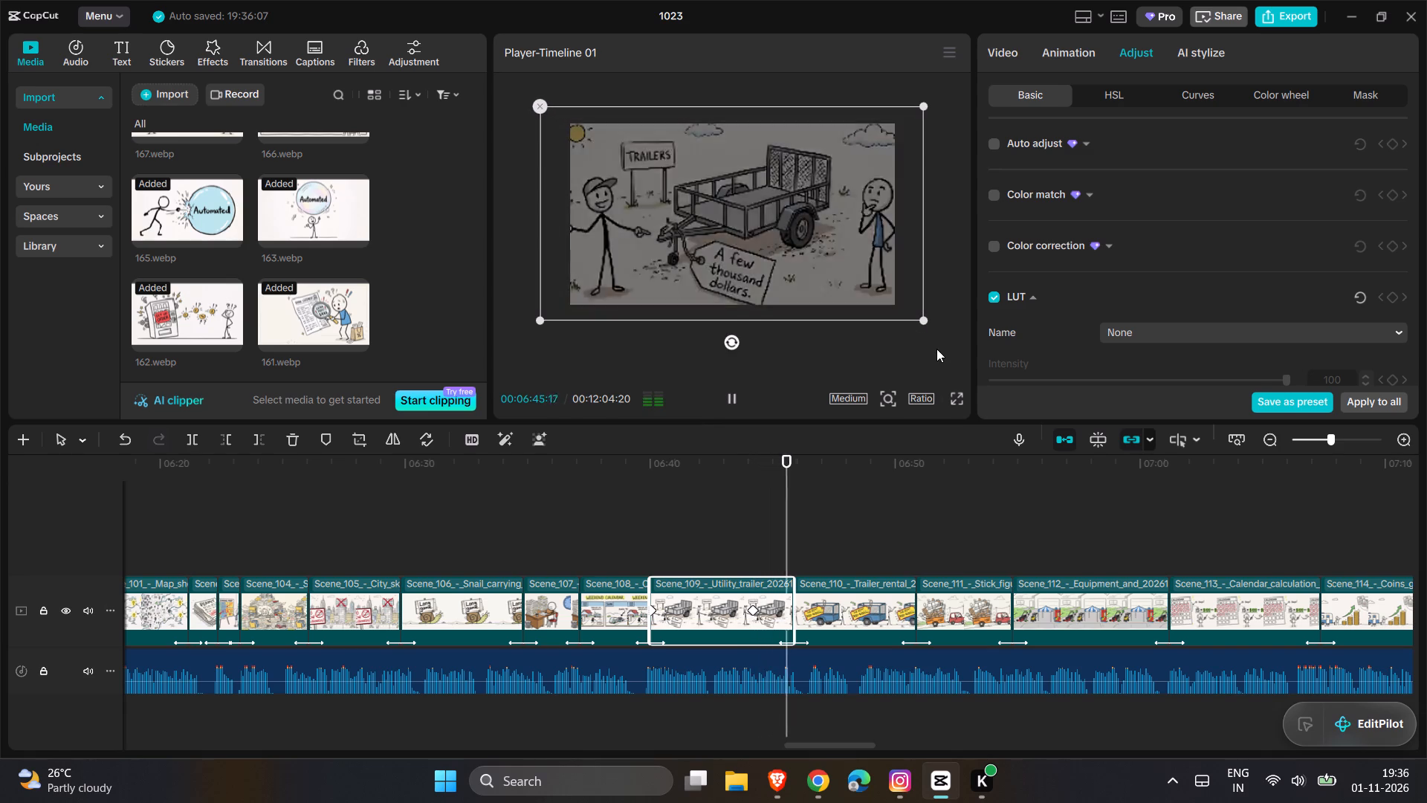